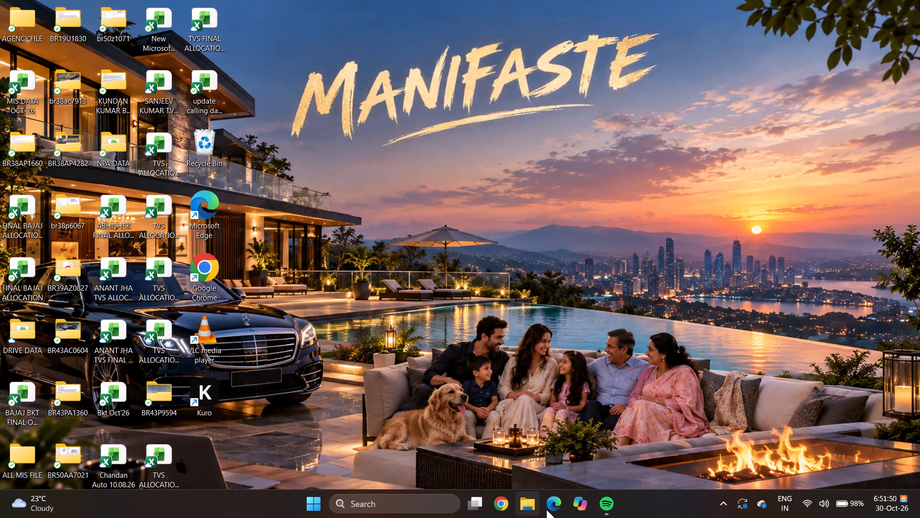
Open the Daily working OCTOBER 2026 workbook from the NPA DATA folder in File Explorer.
{"action": "left_click", "coordinate": [524, 508]}
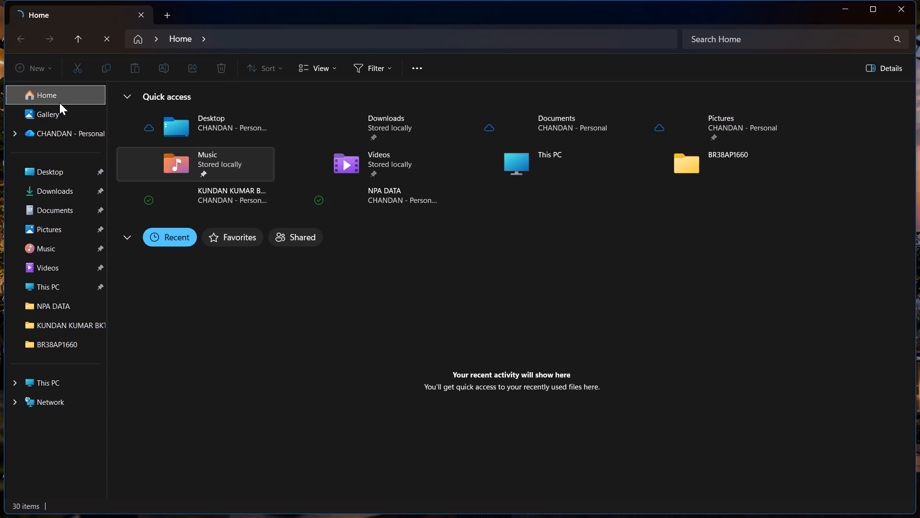
{"action": "double_click", "coordinate": [413, 214]}
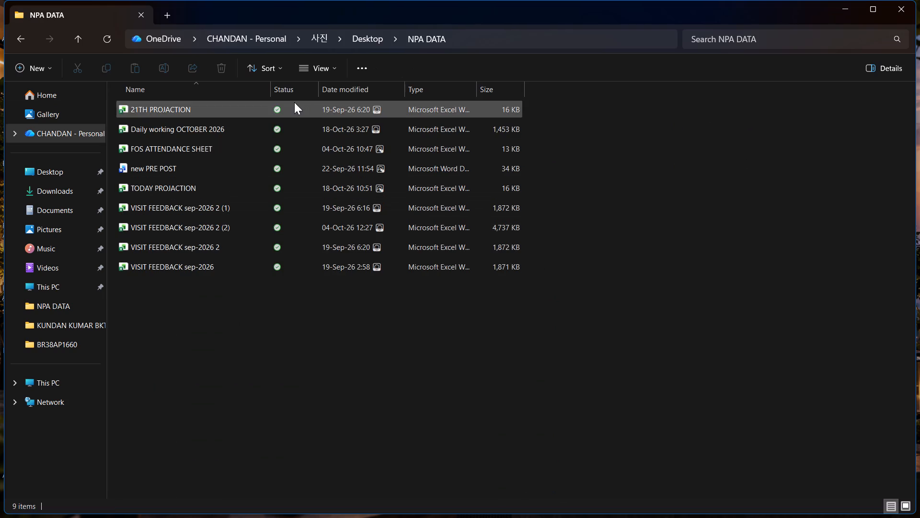
{"action": "double_click", "coordinate": [234, 127]}
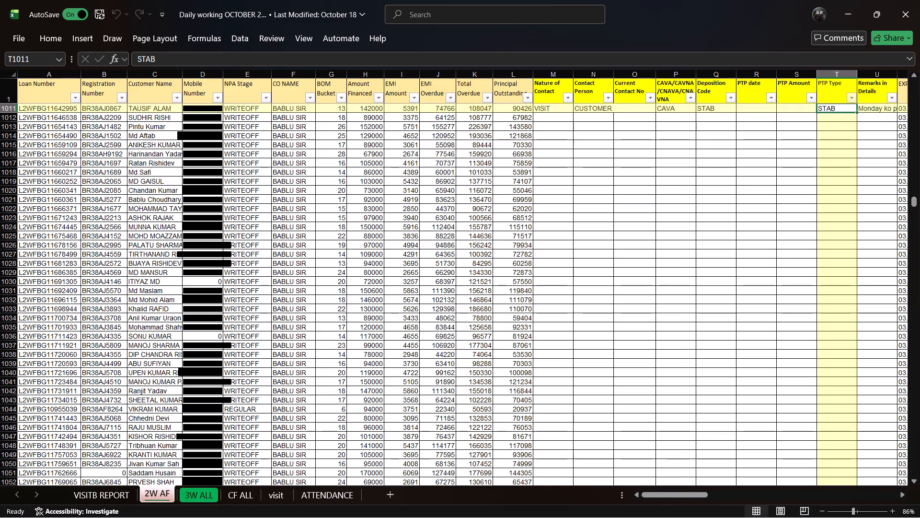
Examine the 2W AF sheet at 100% zoom, going through the filled PTP Type entries up to the header row.
{"action": "left_click", "coordinate": [820, 468]}
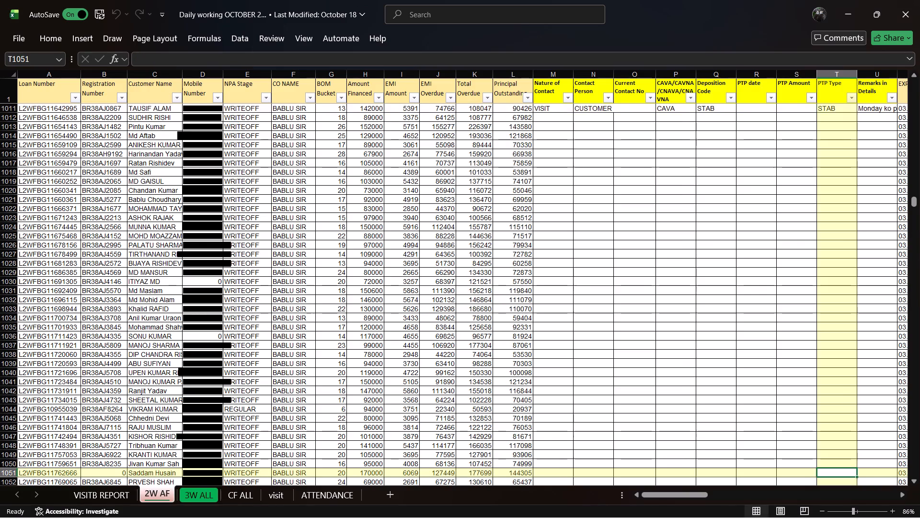
{"action": "left_click", "coordinate": [892, 511]}
{"action": "left_click", "coordinate": [892, 511]}
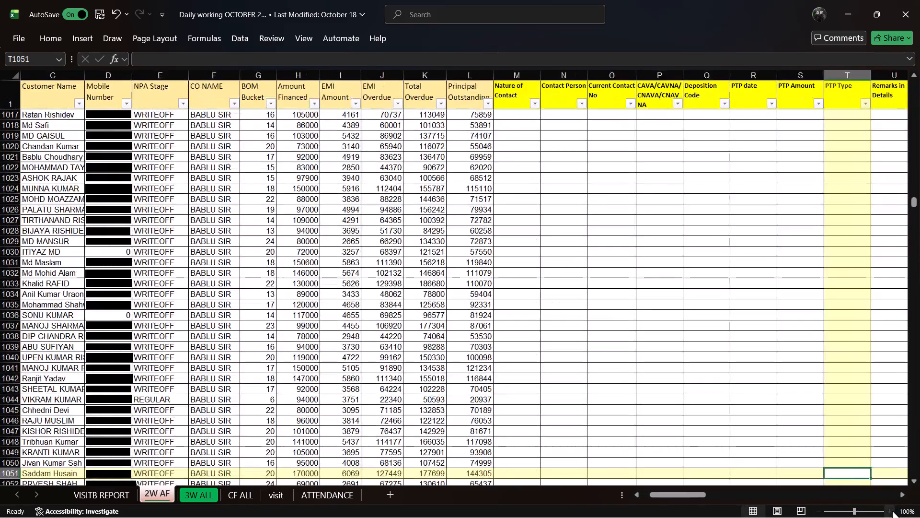
{"action": "scroll", "coordinate": [507, 283], "scroll_direction": "right", "scroll_amount": 2}
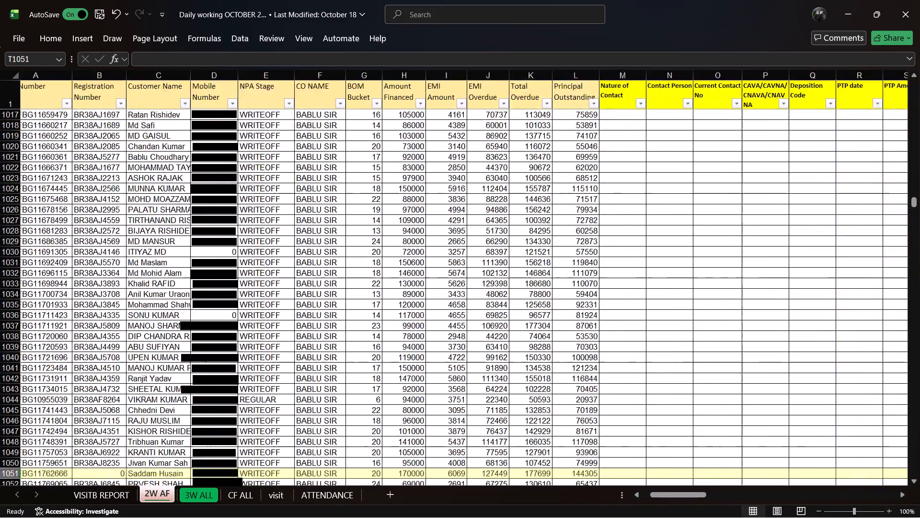
{"action": "scroll", "coordinate": [507, 283], "scroll_direction": "right", "scroll_amount": 2}
{"action": "scroll", "coordinate": [260, 274], "scroll_direction": "up", "scroll_amount": 1}
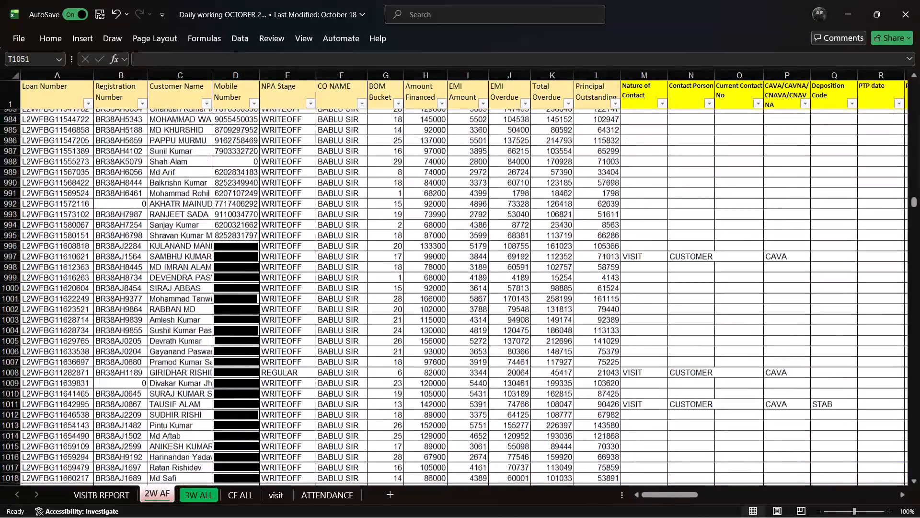
{"action": "scroll", "coordinate": [260, 274], "scroll_direction": "up", "scroll_amount": 9}
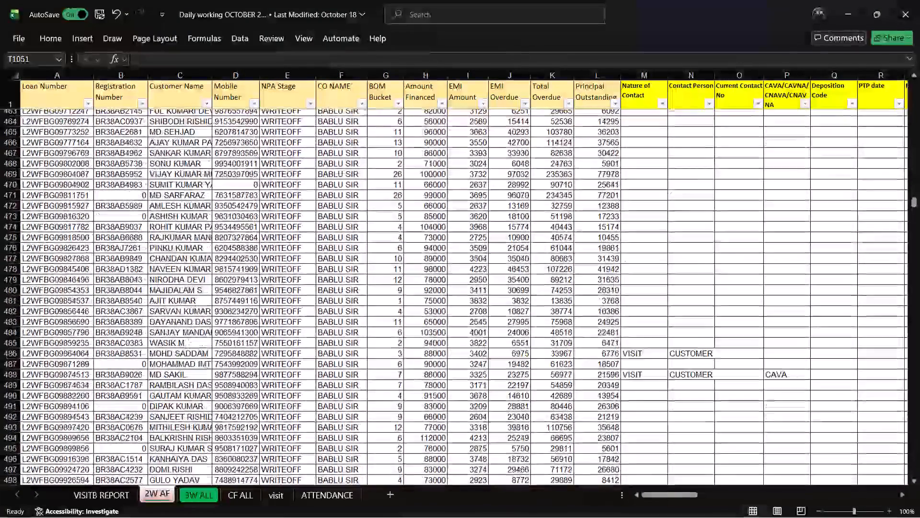
{"action": "scroll", "coordinate": [260, 274], "scroll_direction": "up", "scroll_amount": 3}
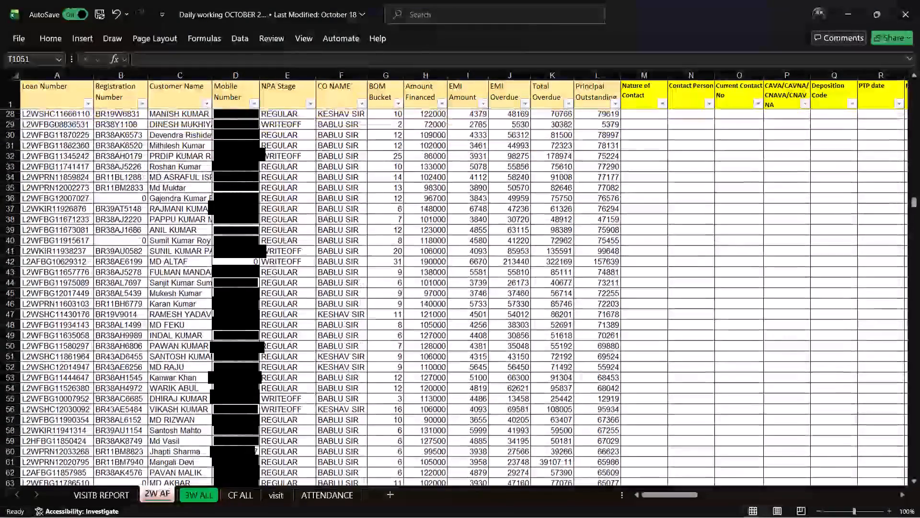
{"action": "key", "text": "ctrl+shift+Up"}
{"action": "key", "text": "ctrl+shift+Up"}
{"action": "key", "text": "ctrl+shift+Up"}
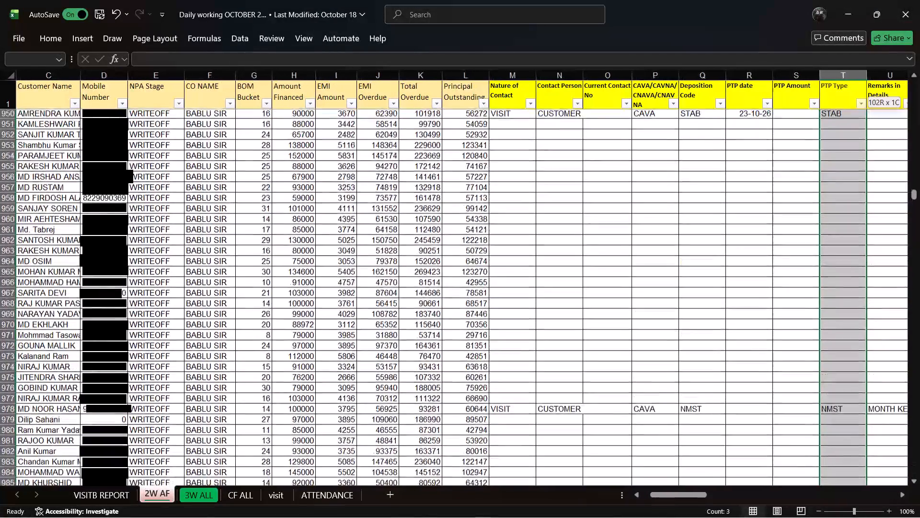
{"action": "key", "text": "ctrl+shift+Up"}
{"action": "key", "text": "ctrl+Up"}
{"action": "key", "text": "ctrl+Up"}
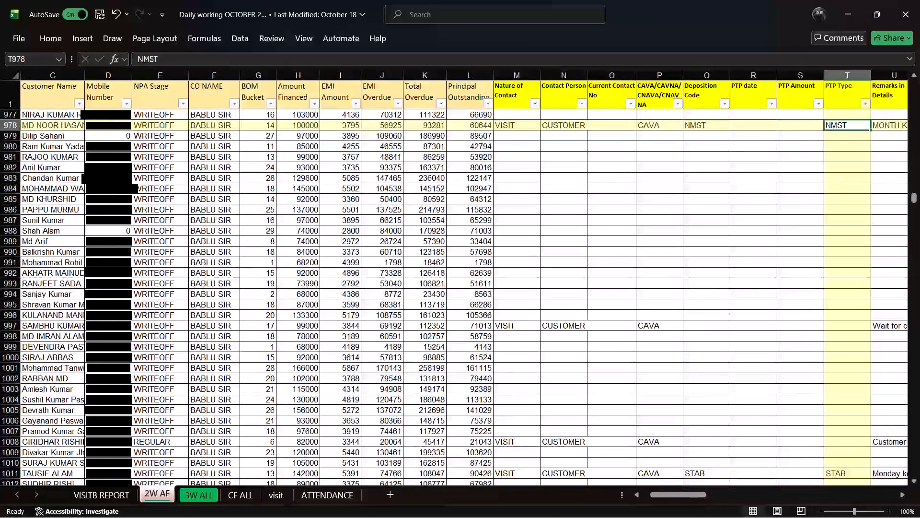
{"action": "key", "text": "ctrl+Up"}
{"action": "key", "text": "ctrl+Up"}
{"action": "key", "text": "ctrl+Up"}
{"action": "key", "text": "ctrl+Up"}
{"action": "key", "text": "ctrl+Up"}
{"action": "key", "text": "ctrl+Up"}
{"action": "key", "text": "ctrl+Up"}
{"action": "key", "text": "ctrl+Up"}
{"action": "key", "text": "ctrl+Up"}
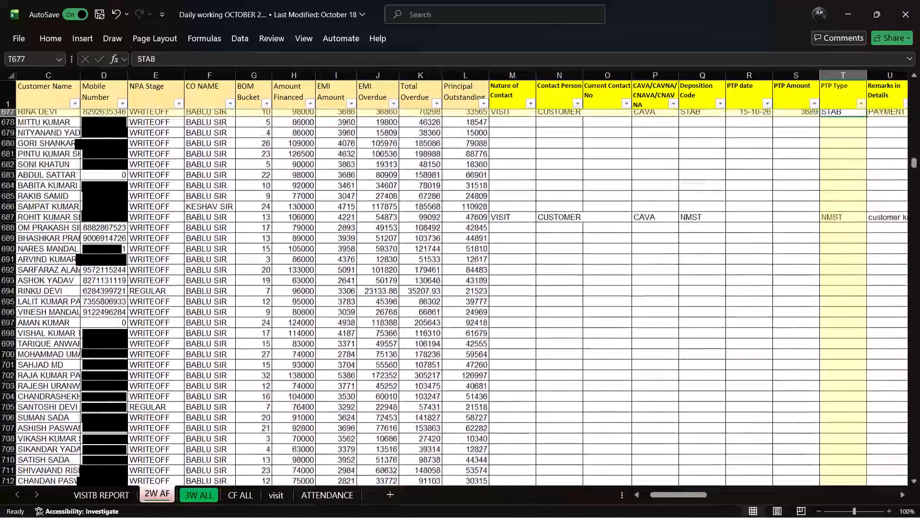
{"action": "key", "text": "ctrl+Up"}
{"action": "key", "text": "ctrl+Up"}
{"action": "key", "text": "ctrl+Up"}
{"action": "key", "text": "ctrl+Up"}
{"action": "key", "text": "ctrl+Up"}
{"action": "key", "text": "ctrl+Up"}
{"action": "key", "text": "ctrl+Up"}
{"action": "key", "text": "ctrl+Up"}
{"action": "key", "text": "ctrl+Up"}
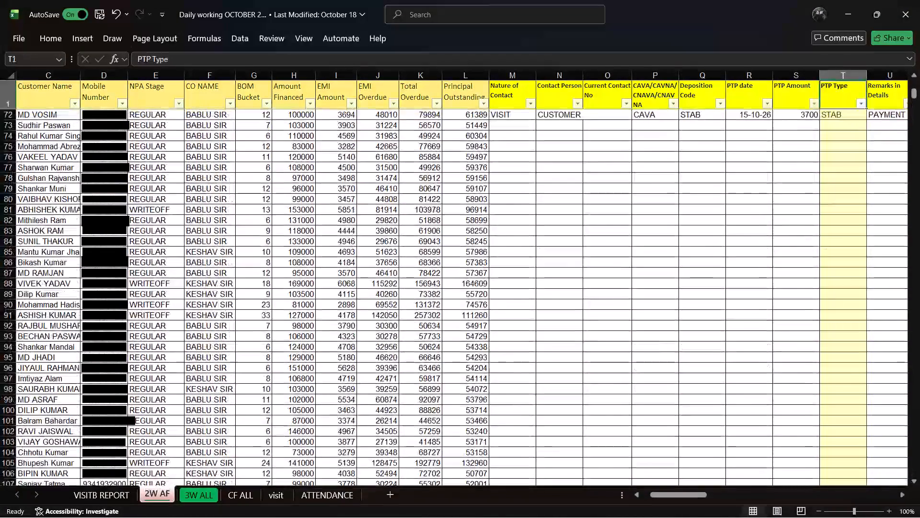
Switch to the 3W ALL sheet to view its records.
{"action": "left_click", "coordinate": [198, 494]}
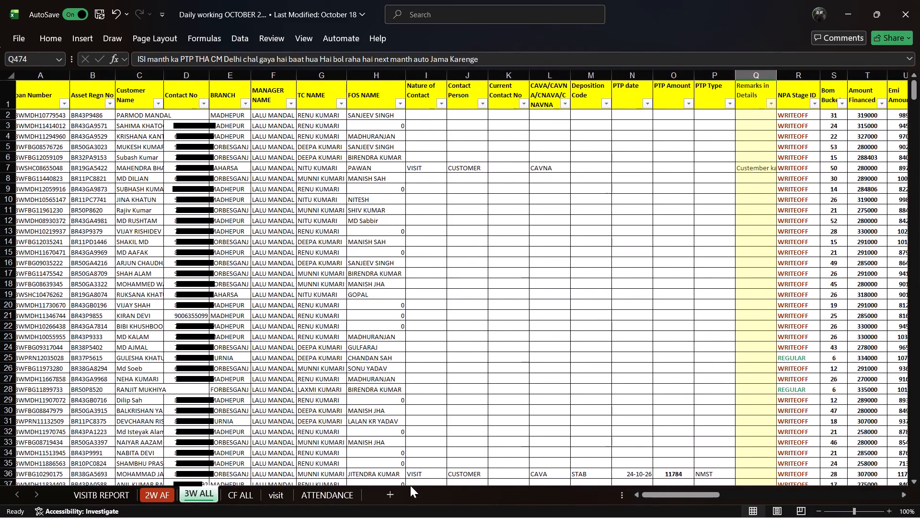
Open the TODAY PROJACTION workbook from the NPA DATA folder in File Explorer.
{"action": "left_click", "coordinate": [515, 505]}
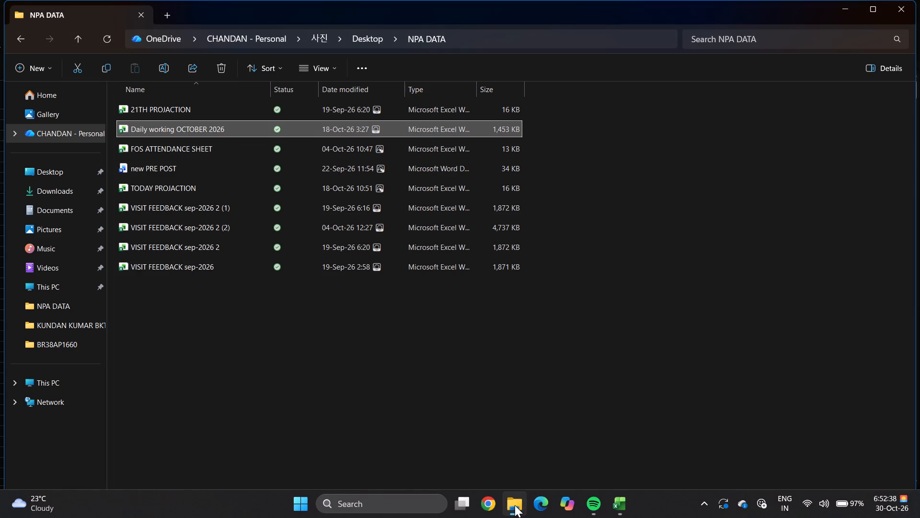
{"action": "double_click", "coordinate": [165, 191]}
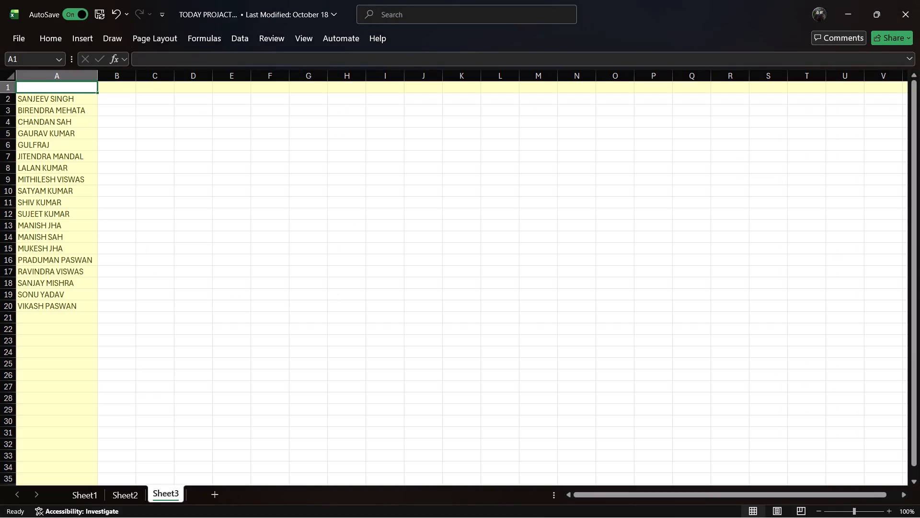
Examine the list of names in column A of Sheet3, selecting from row 2 down the list.
{"action": "scroll", "coordinate": [209, 277], "scroll_direction": "right", "scroll_amount": 1}
{"action": "scroll", "coordinate": [209, 277], "scroll_direction": "left", "scroll_amount": 2}
{"action": "left_click", "coordinate": [235, 287]}
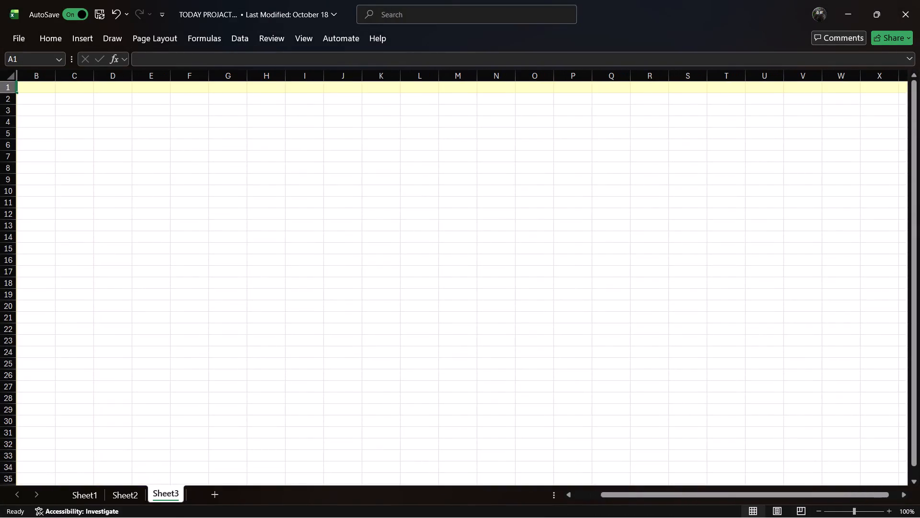
{"action": "scroll", "coordinate": [167, 236], "scroll_direction": "right", "scroll_amount": 1}
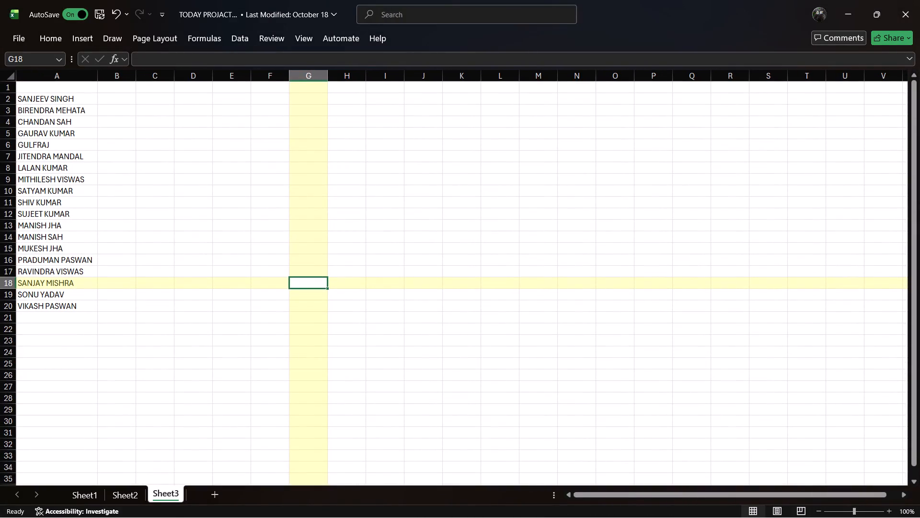
{"action": "scroll", "coordinate": [68, 177], "scroll_direction": "right", "scroll_amount": 1}
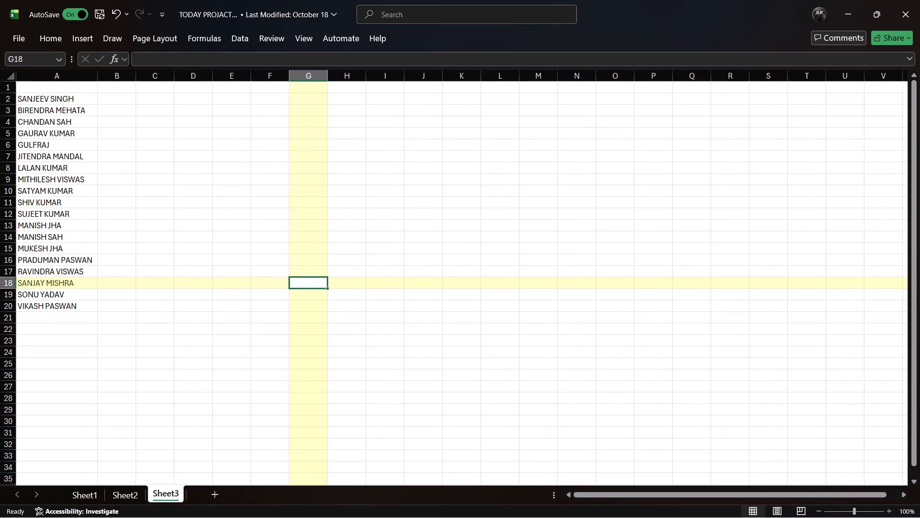
{"action": "left_click", "coordinate": [55, 99]}
{"action": "left_click", "coordinate": [258, 164]}
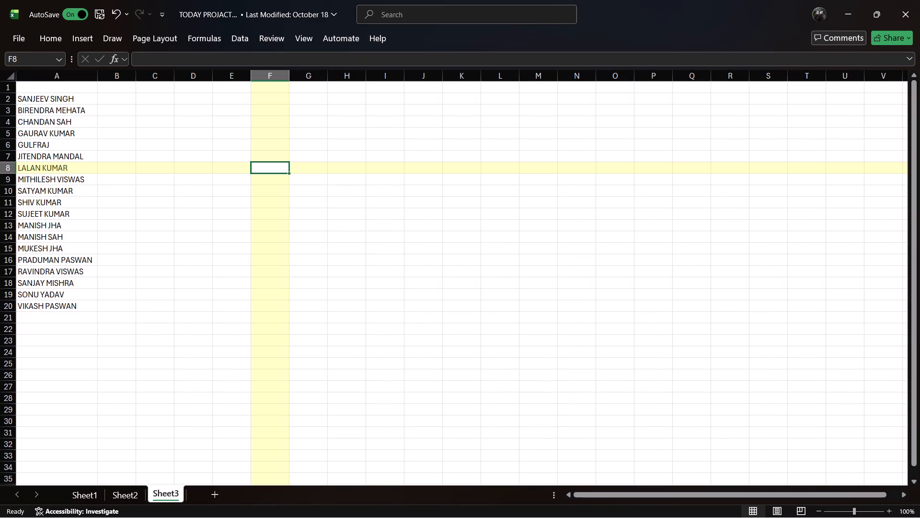
{"action": "left_click", "coordinate": [69, 95]}
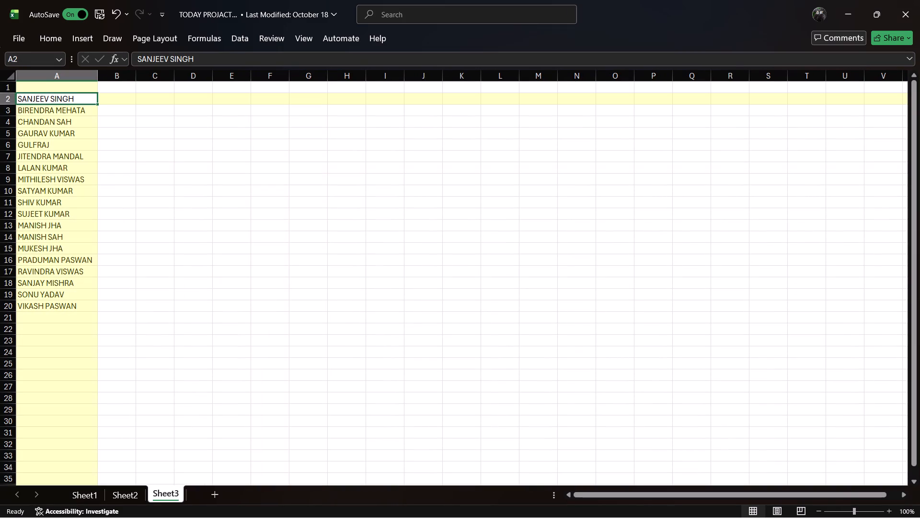
{"action": "key", "text": "shift+Down"}
{"action": "key", "text": "shift+Down"}
{"action": "key", "text": "shift+Down"}
{"action": "key", "text": "shift+Down"}
{"action": "key", "text": "shift+Down"}
{"action": "key", "text": "shift+Down"}
{"action": "key", "text": "shift+Down"}
{"action": "key", "text": "shift+Down"}
{"action": "key", "text": "shift+Down"}
{"action": "key", "text": "shift+Down"}
{"action": "key", "text": "shift+Down"}
{"action": "key", "text": "shift+Down"}
{"action": "key", "text": "shift+Down"}
{"action": "key", "text": "shift+Down"}
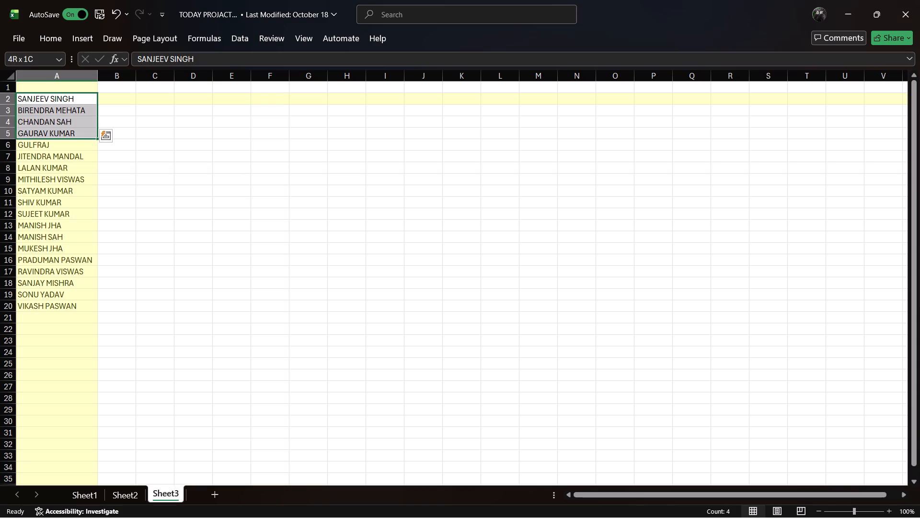
{"action": "key", "text": "shift+Down"}
{"action": "key", "text": "shift+Down"}
{"action": "key", "text": "shift+Down"}
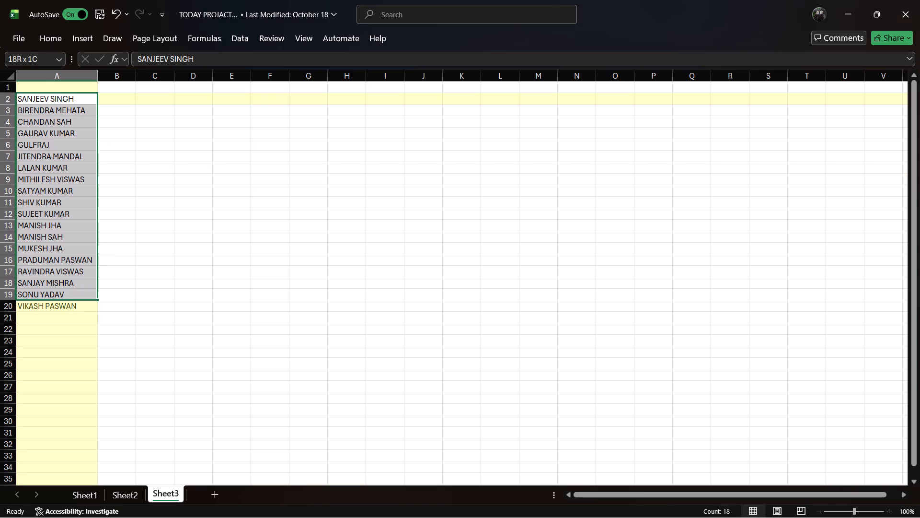
{"action": "double_click", "coordinate": [337, 176]}
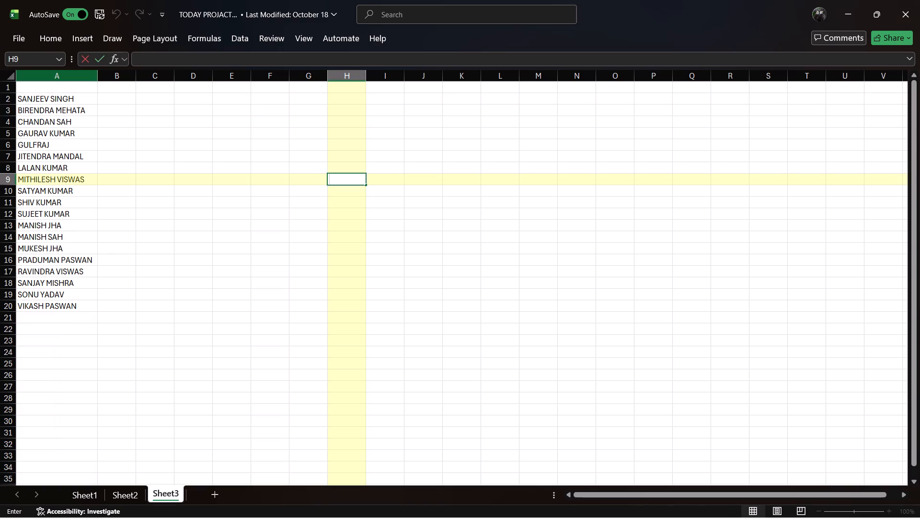
Auto-fit the width of column A to the names it contains.
{"action": "left_click", "coordinate": [70, 77]}
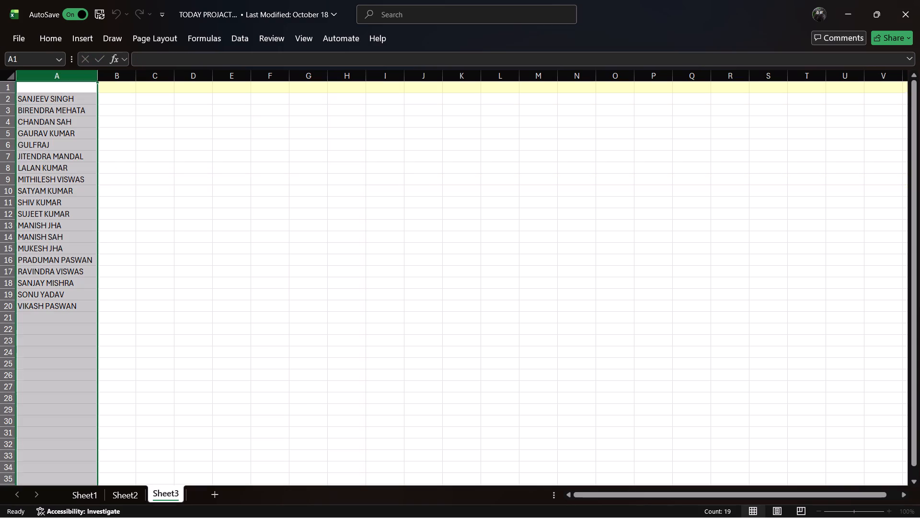
{"action": "double_click", "coordinate": [97, 74]}
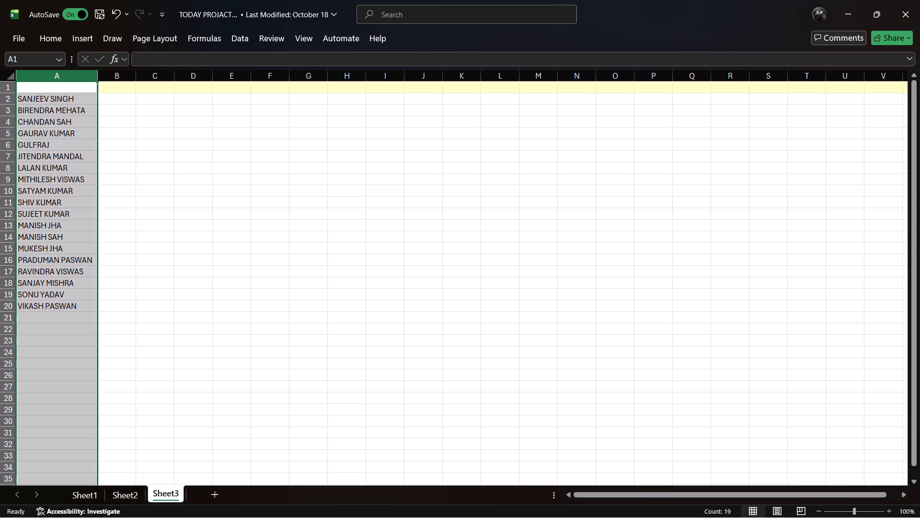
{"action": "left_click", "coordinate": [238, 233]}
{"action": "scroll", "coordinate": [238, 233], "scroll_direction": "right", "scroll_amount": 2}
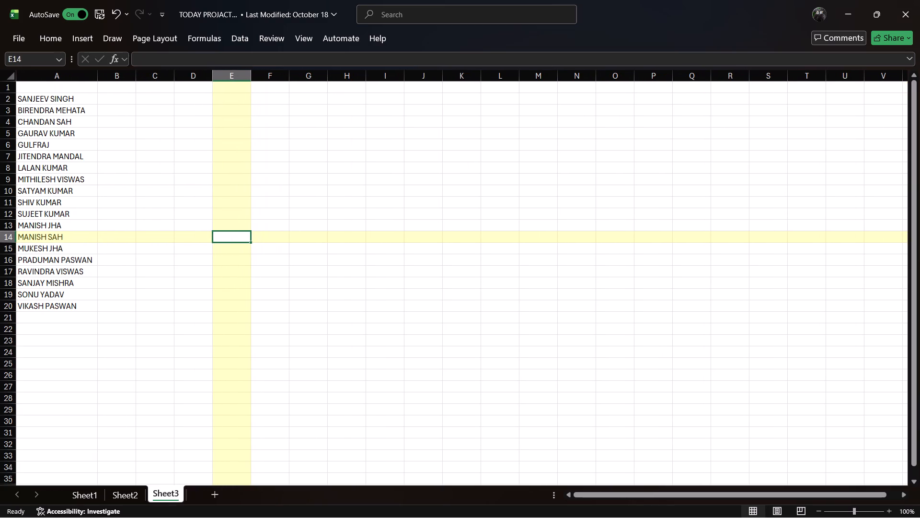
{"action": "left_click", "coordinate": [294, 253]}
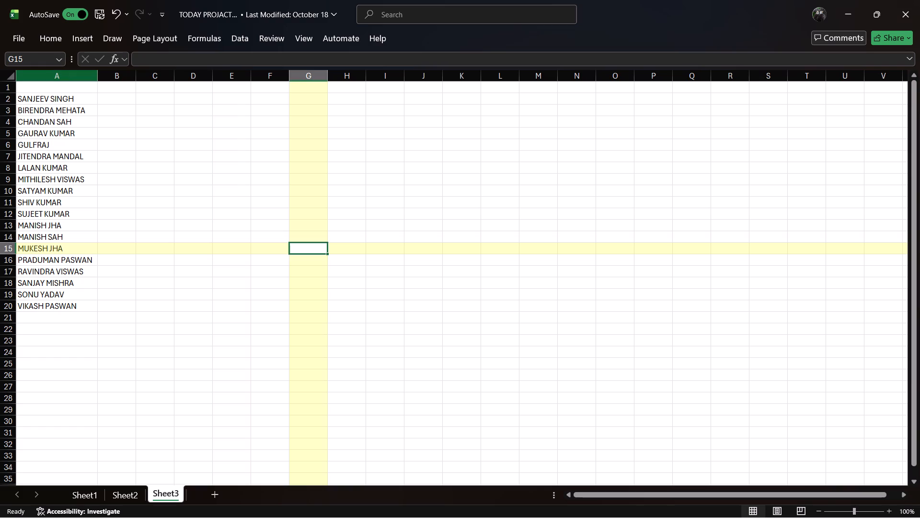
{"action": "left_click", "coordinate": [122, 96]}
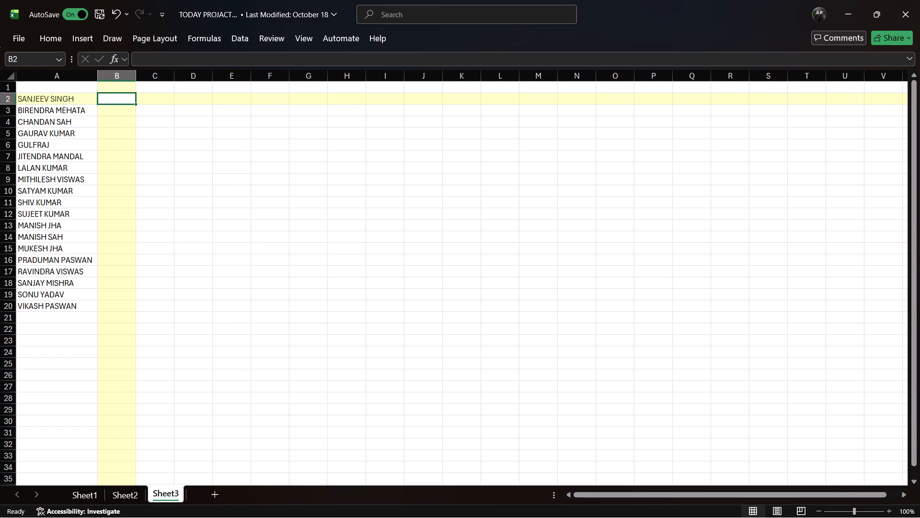
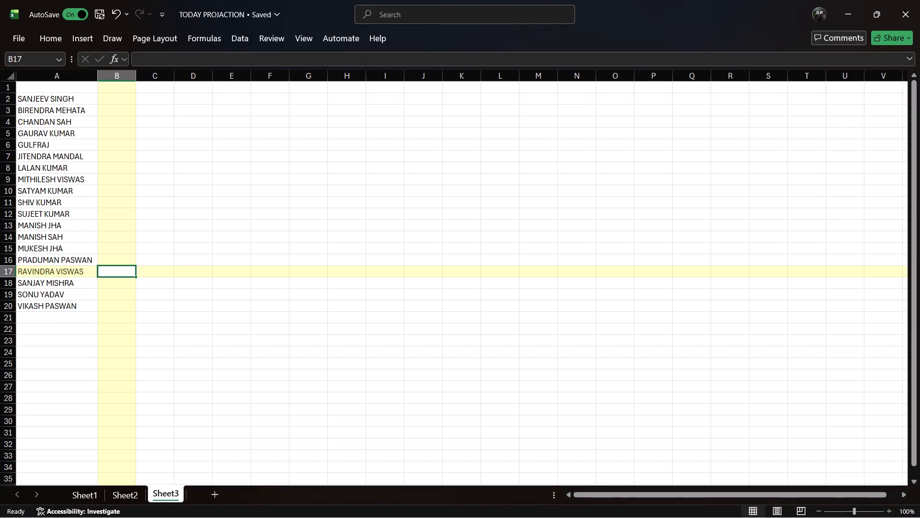
Select the names in A2:A20 of Sheet3 and clear the entry in cell A2.
{"action": "left_click", "coordinate": [215, 342]}
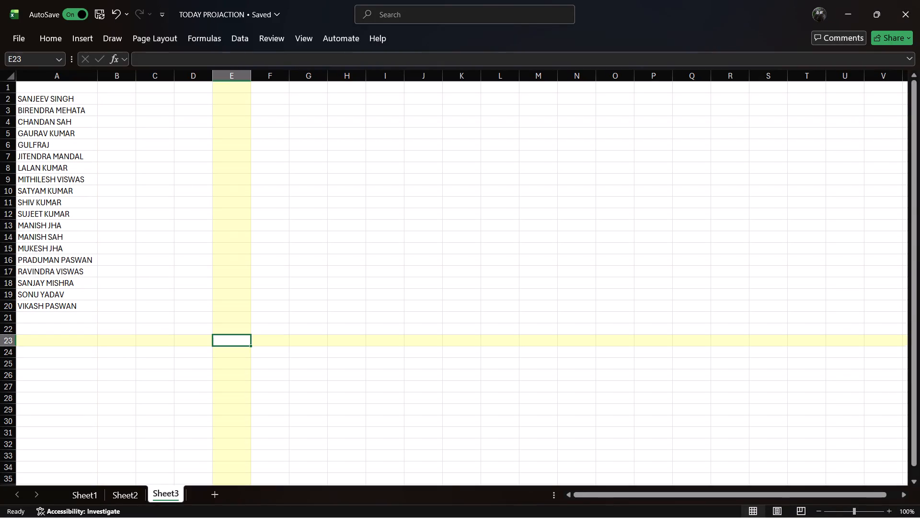
{"action": "left_click", "coordinate": [61, 99]}
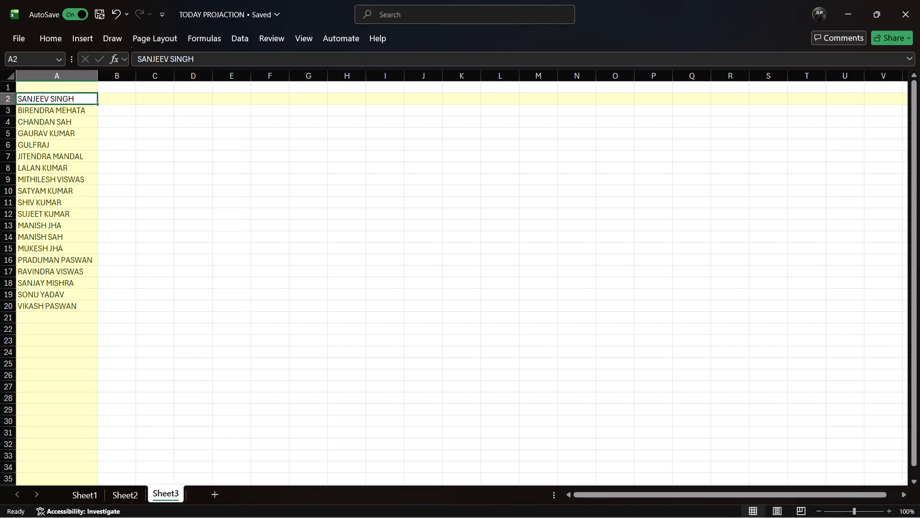
{"action": "key", "text": "shift+Down"}
{"action": "key", "text": "shift+Down"}
{"action": "key", "text": "shift+Down"}
{"action": "key", "text": "shift+Down"}
{"action": "key", "text": "shift+Down"}
{"action": "key", "text": "shift+Down"}
{"action": "key", "text": "shift+Down"}
{"action": "key", "text": "shift+Down"}
{"action": "key", "text": "shift+Down"}
{"action": "key", "text": "shift+Down"}
{"action": "key", "text": "shift+Down"}
{"action": "key", "text": "shift+Down"}
{"action": "key", "text": "shift+Down"}
{"action": "key", "text": "shift+Down"}
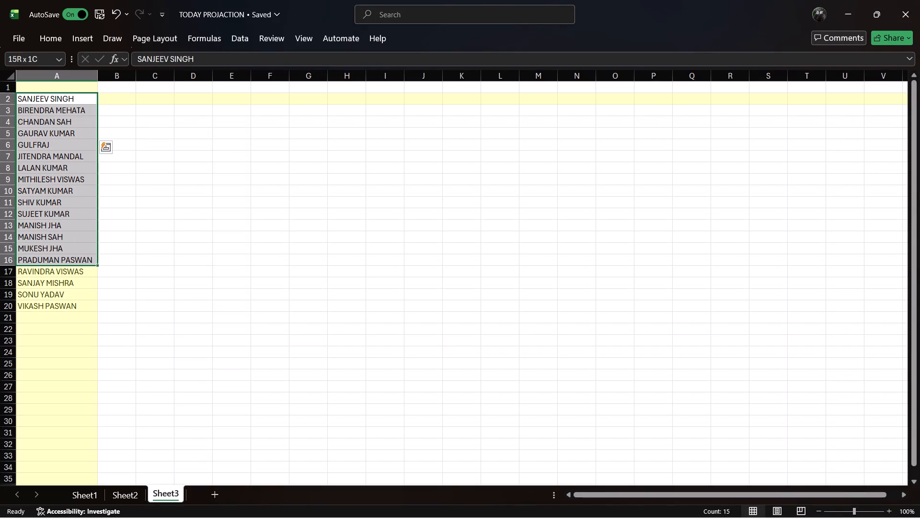
{"action": "key", "text": "shift+Down"}
{"action": "key", "text": "shift+Down"}
{"action": "key", "text": "shift+Down"}
{"action": "key", "text": "shift+Down"}
{"action": "key", "text": "BackSpace"}
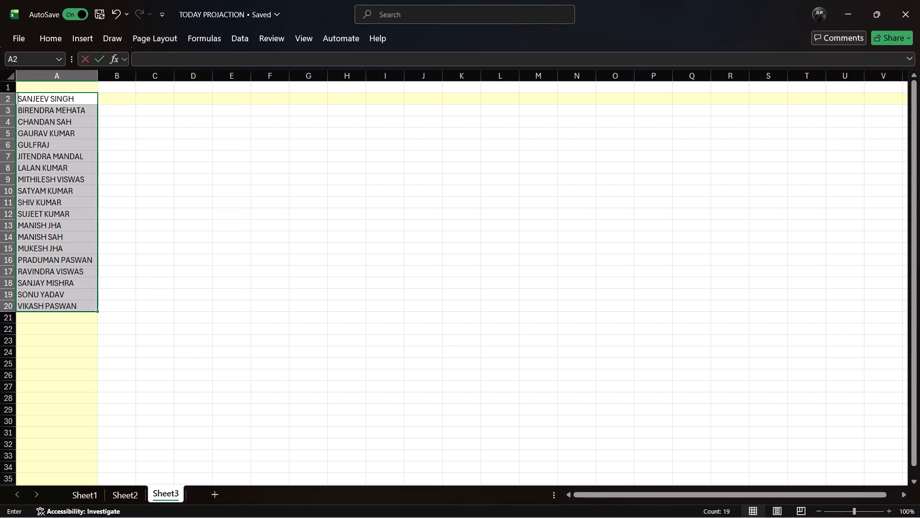
{"action": "key", "text": "Delete"}
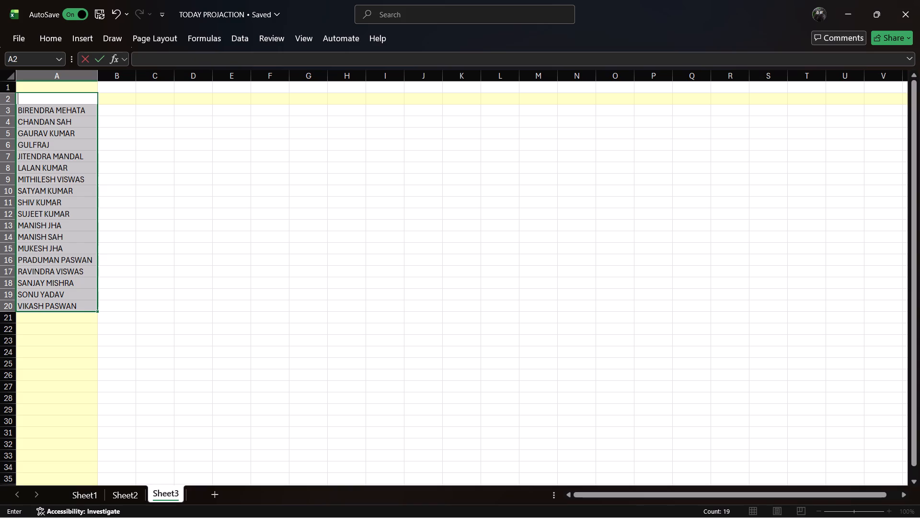
{"action": "left_click", "coordinate": [264, 183]}
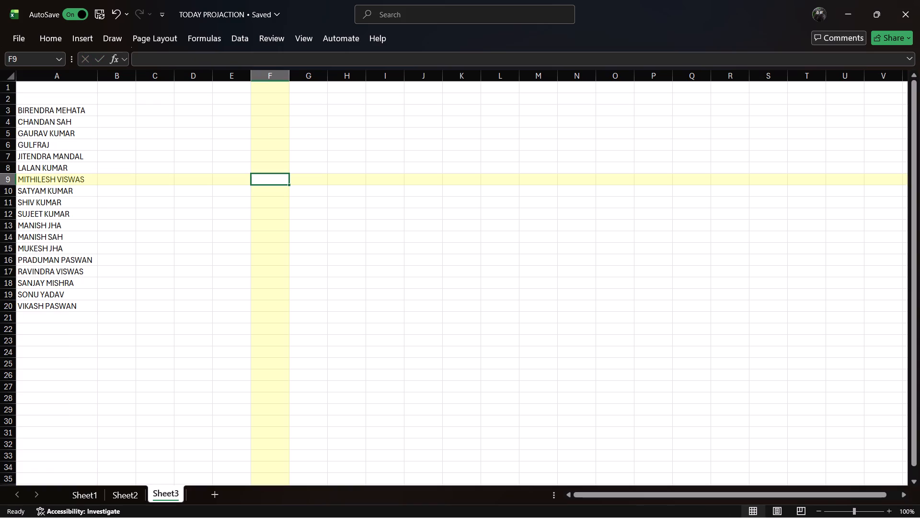
Delete all the remaining names in cells A3:A20, leaving column A empty.
{"action": "left_click", "coordinate": [73, 110]}
{"action": "key", "text": "shift+Down"}
{"action": "key", "text": "shift+Down"}
{"action": "key", "text": "shift+Down"}
{"action": "key", "text": "shift+Down"}
{"action": "key", "text": "shift+Down"}
{"action": "key", "text": "shift+Down"}
{"action": "key", "text": "shift+Down"}
{"action": "key", "text": "shift+Down"}
{"action": "key", "text": "shift+Down"}
{"action": "key", "text": "shift+Down"}
{"action": "key", "text": "shift+Down"}
{"action": "key", "text": "shift+Down"}
{"action": "key", "text": "shift+Down"}
{"action": "key", "text": "shift+Down"}
{"action": "key", "text": "shift+Down"}
{"action": "key", "text": "shift+Down"}
{"action": "key", "text": "shift+Down"}
{"action": "key", "text": "shift+Down"}
{"action": "key", "text": "shift+Down"}
{"action": "key", "text": "shift+Down"}
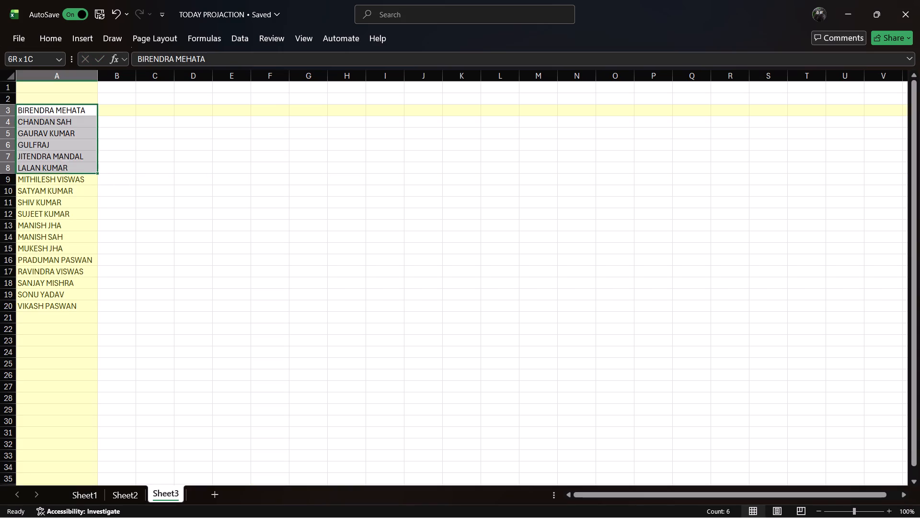
{"action": "key", "text": "shift+Up"}
{"action": "key", "text": "shift+Up"}
{"action": "key", "text": "shift+Up"}
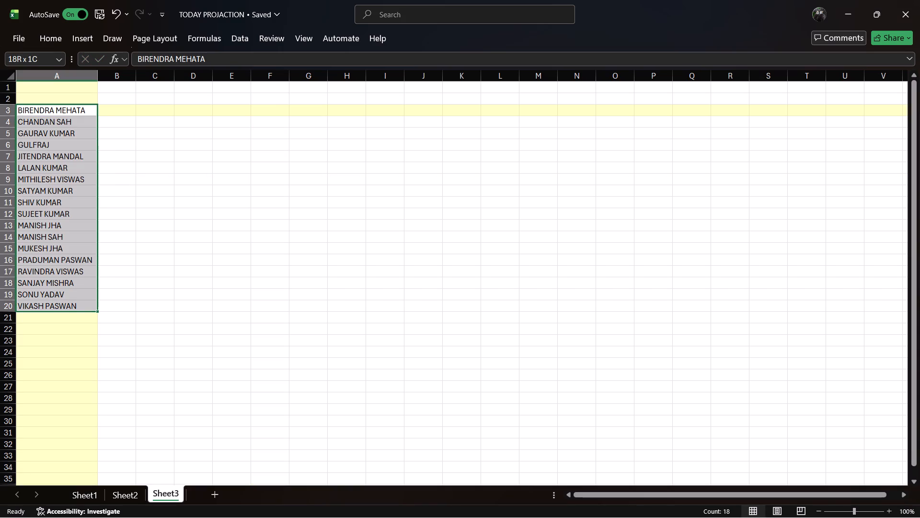
{"action": "key", "text": "Delete"}
{"action": "left_click", "coordinate": [331, 228]}
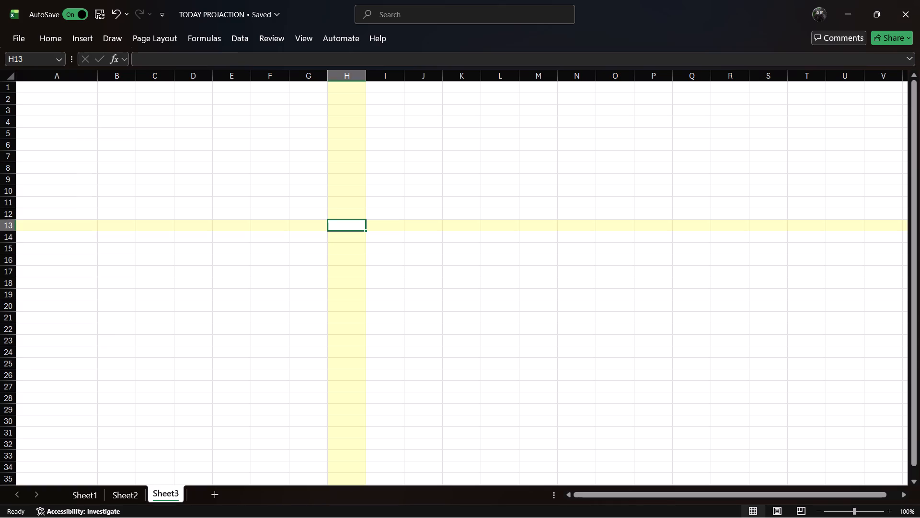
{"action": "left_click", "coordinate": [365, 182]}
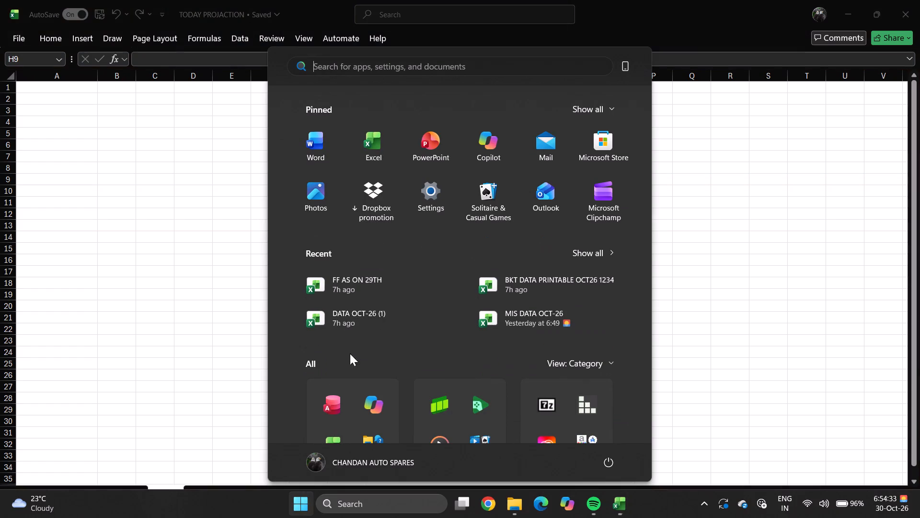
Search Windows for the Kuro app and open it.
{"action": "left_click", "coordinate": [686, 484]}
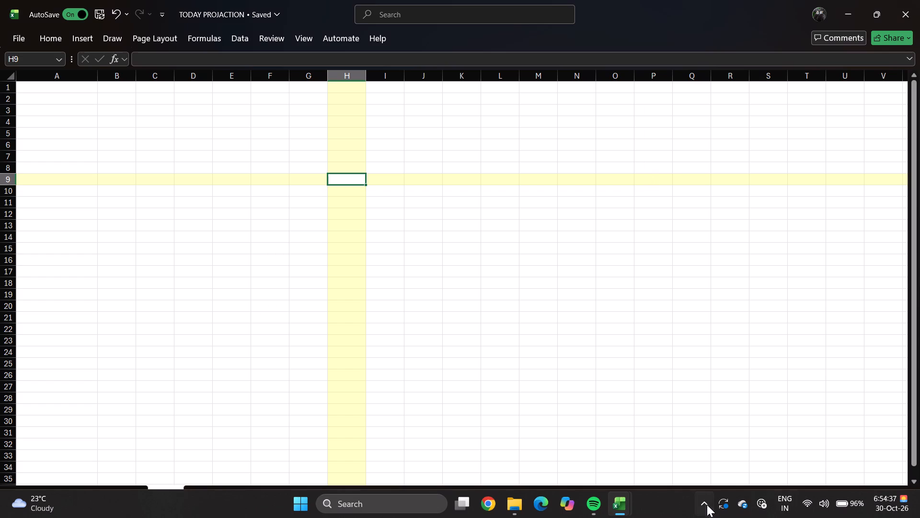
{"action": "left_click", "coordinate": [704, 499]}
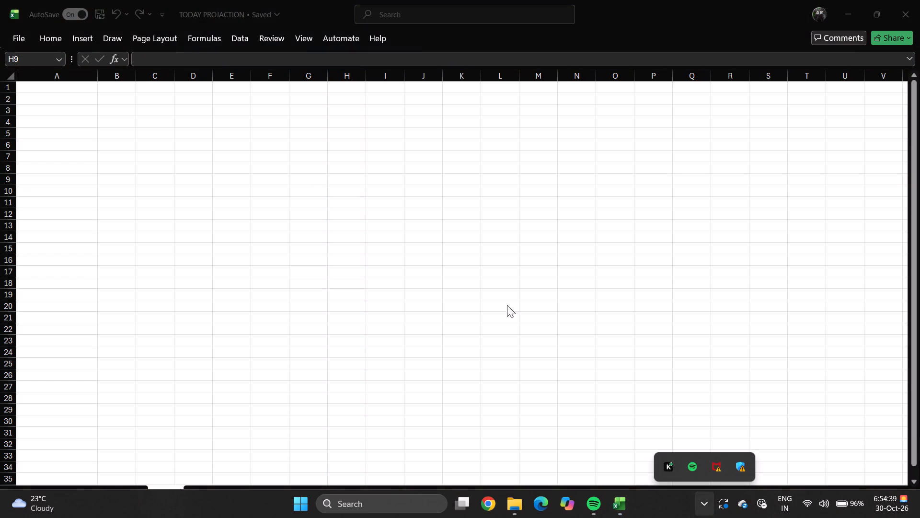
{"action": "key", "text": "k"}
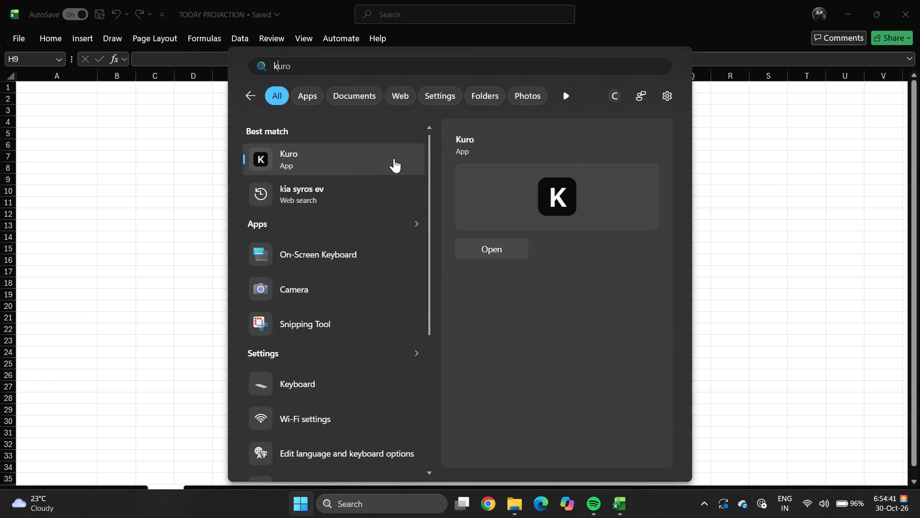
{"action": "left_click", "coordinate": [474, 248]}
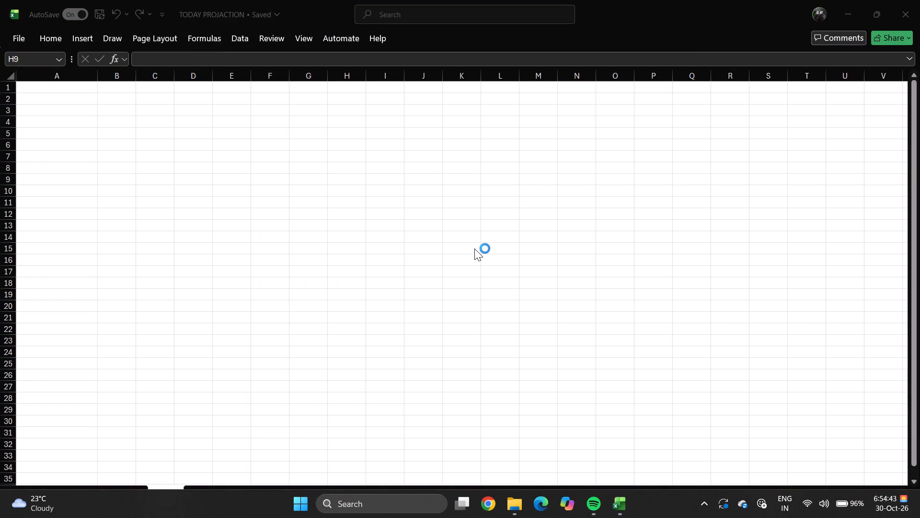
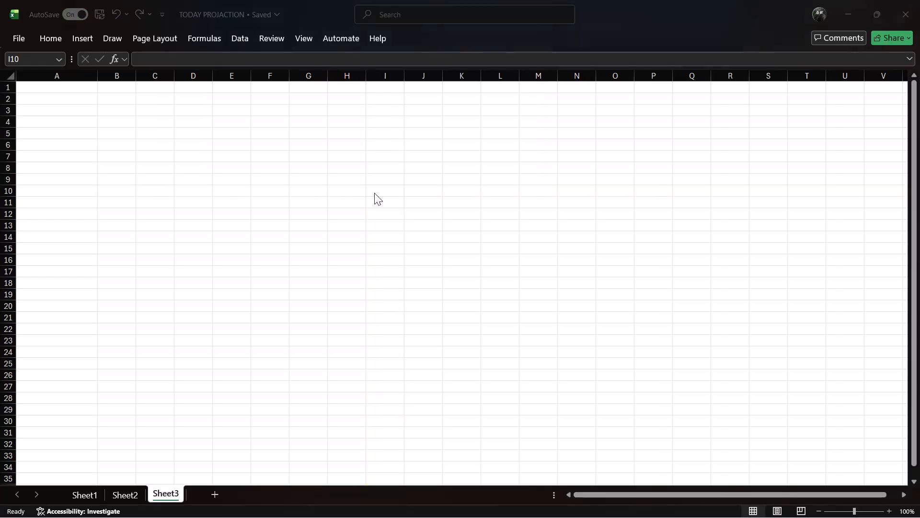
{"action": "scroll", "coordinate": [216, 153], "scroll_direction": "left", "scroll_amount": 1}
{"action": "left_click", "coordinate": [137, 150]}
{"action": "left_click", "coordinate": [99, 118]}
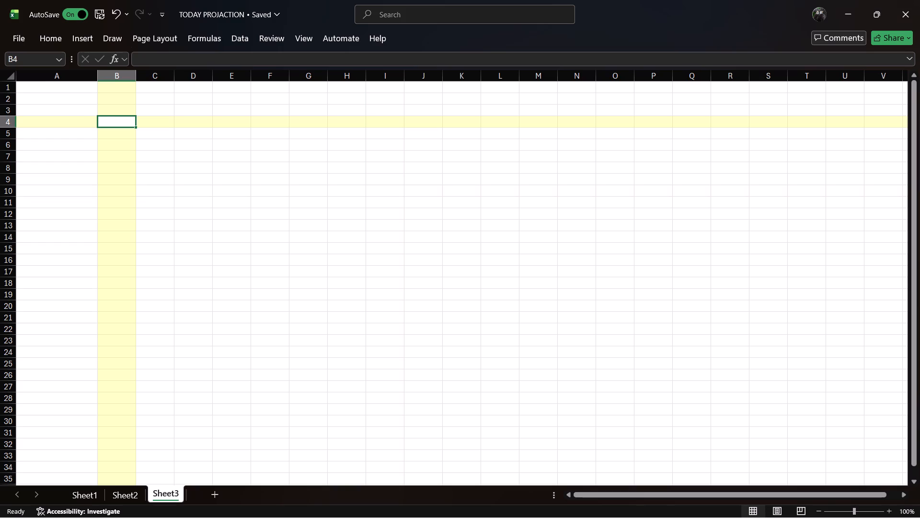
Switch to the Daily working OCTOBER workbook and insert a PivotTable from the range '3W ALL'!$A$1:$AT$748 on a new worksheet.
{"action": "key", "text": "alt+Tab"}
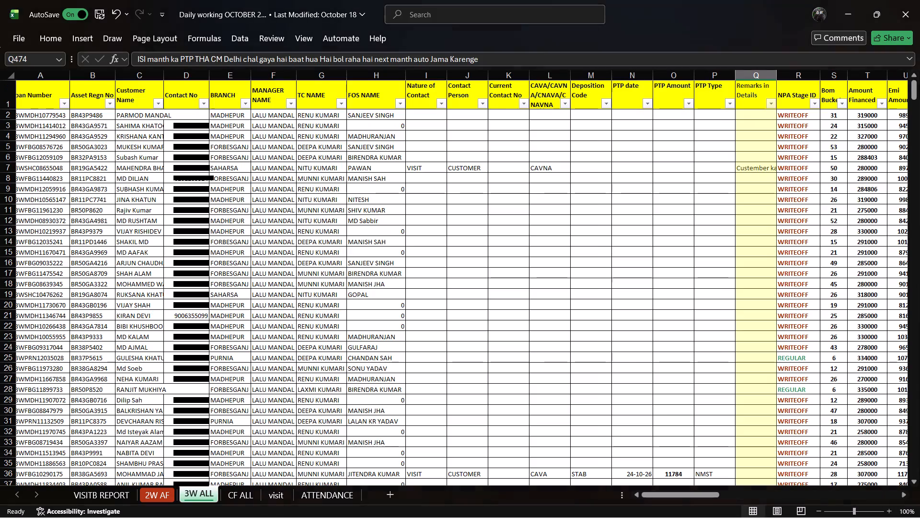
{"action": "left_click", "coordinate": [82, 40]}
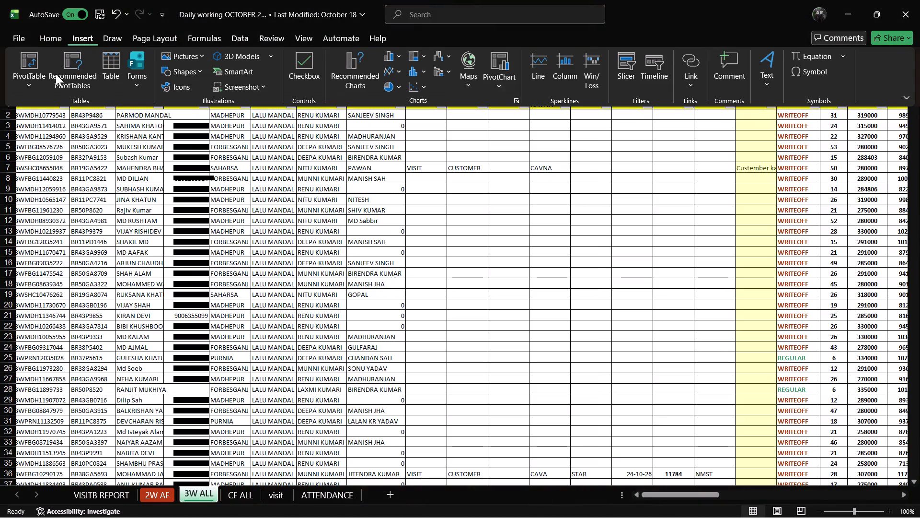
{"action": "left_click", "coordinate": [32, 81]}
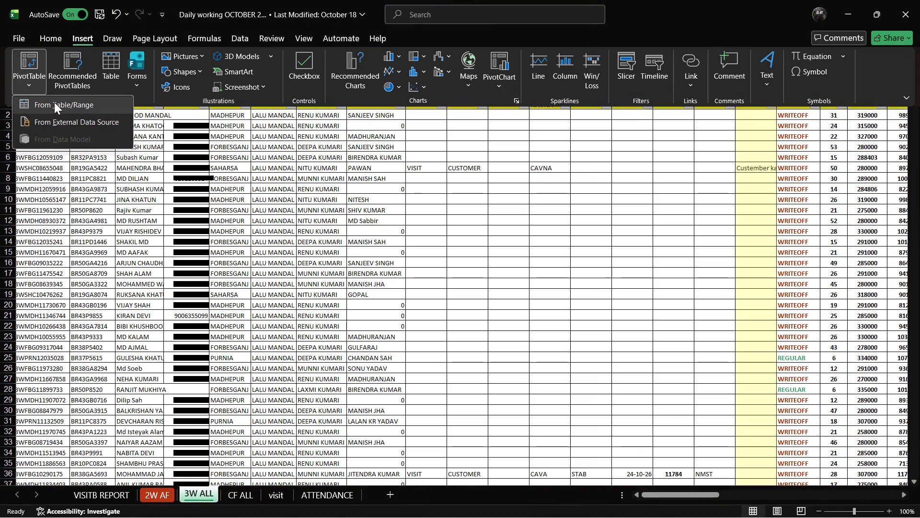
{"action": "left_click", "coordinate": [59, 105]}
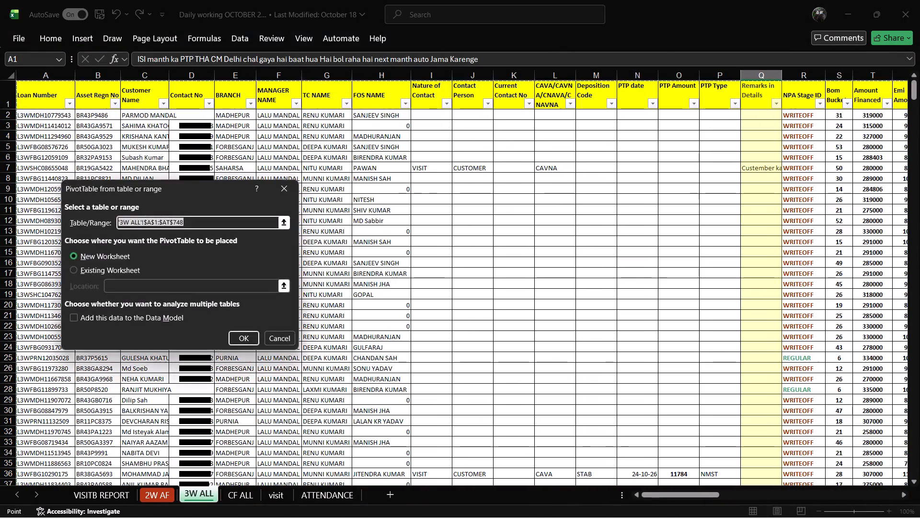
{"action": "left_click", "coordinate": [240, 336]}
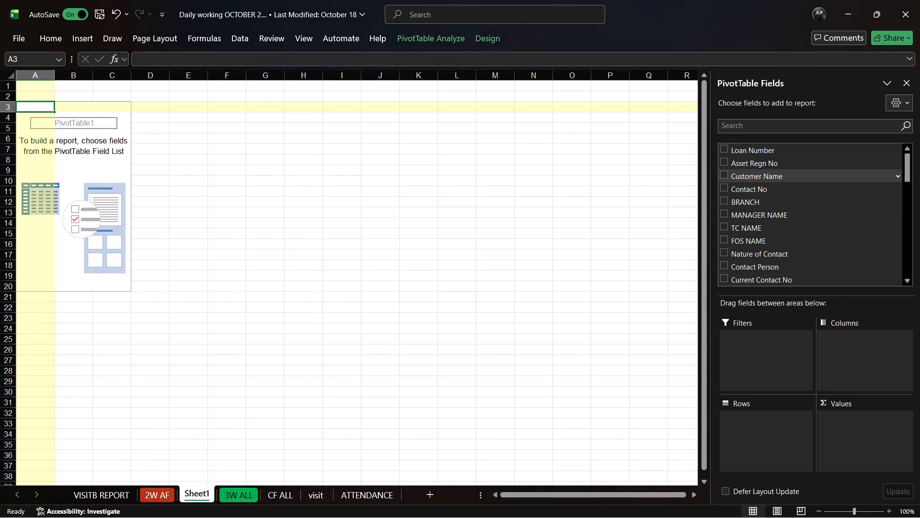
Look through the PivotTable's available fields, from Loan Number to Remarks in Details2, for the one to report on.
{"action": "scroll", "coordinate": [811, 231], "scroll_direction": "down", "scroll_amount": 2}
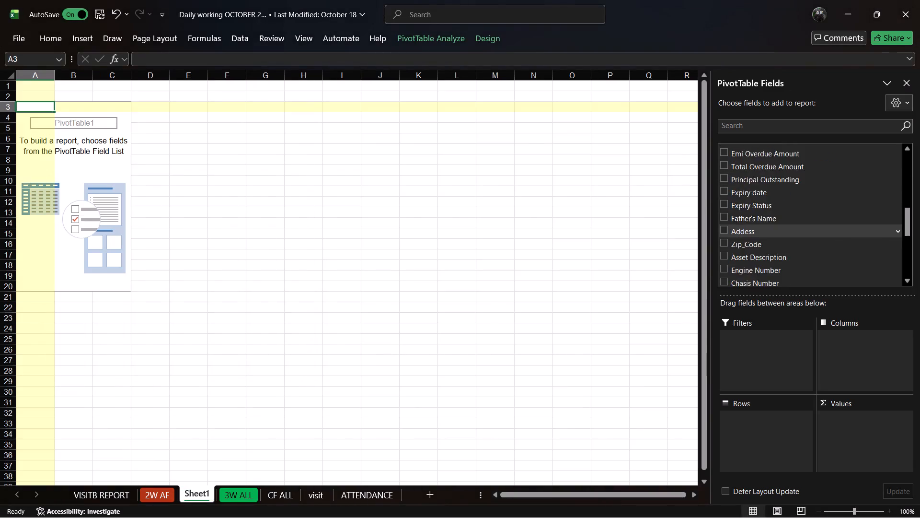
{"action": "scroll", "coordinate": [811, 231], "scroll_direction": "down", "scroll_amount": 1}
{"action": "scroll", "coordinate": [811, 231], "scroll_direction": "up", "scroll_amount": 2}
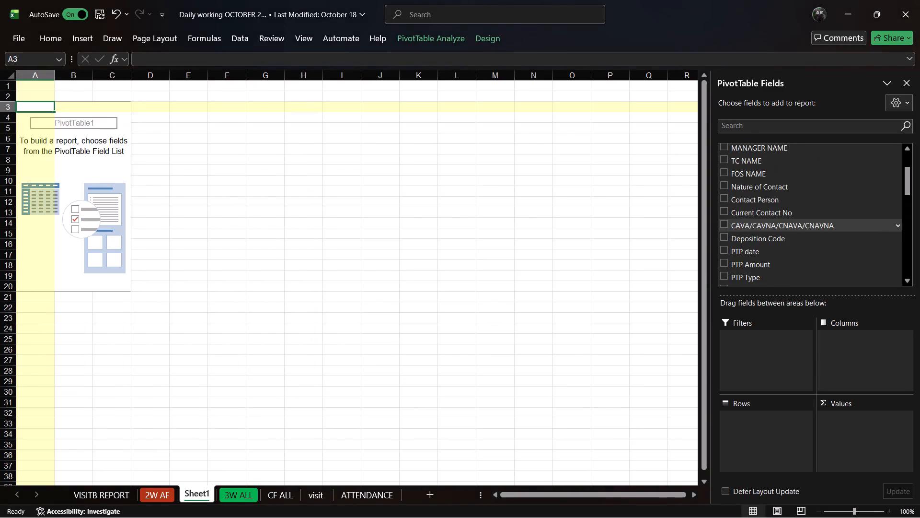
{"action": "scroll", "coordinate": [811, 231], "scroll_direction": "down", "scroll_amount": 1, "text": "ctrl"}
{"action": "scroll", "coordinate": [811, 231], "scroll_direction": "up", "scroll_amount": 2}
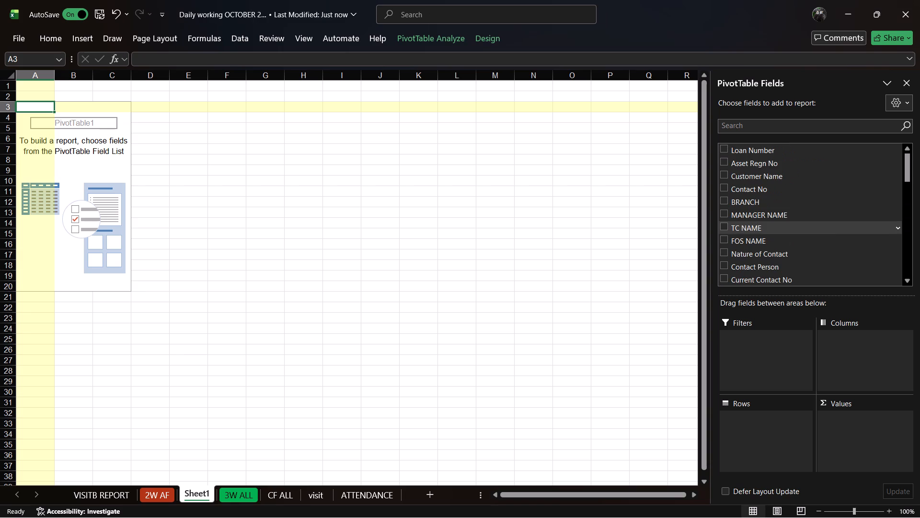
{"action": "scroll", "coordinate": [811, 231], "scroll_direction": "up", "scroll_amount": 1}
{"action": "scroll", "coordinate": [782, 239], "scroll_direction": "down", "scroll_amount": 2}
{"action": "scroll", "coordinate": [782, 239], "scroll_direction": "up", "scroll_amount": 1, "text": "ctrl"}
{"action": "scroll", "coordinate": [782, 239], "scroll_direction": "down", "scroll_amount": 1, "text": "ctrl"}
{"action": "scroll", "coordinate": [782, 239], "scroll_direction": "up", "scroll_amount": 1, "text": "ctrl"}
{"action": "scroll", "coordinate": [782, 239], "scroll_direction": "down", "scroll_amount": 1, "text": "ctrl"}
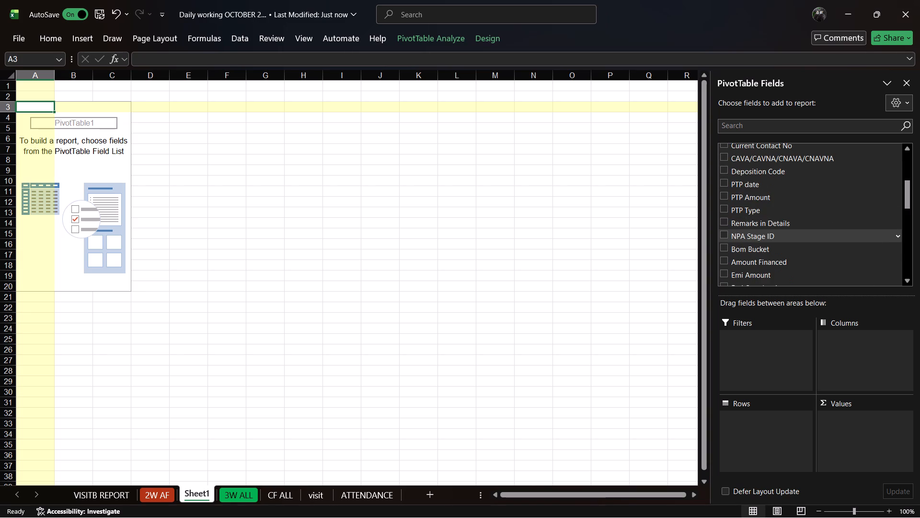
{"action": "scroll", "coordinate": [782, 239], "scroll_direction": "down", "scroll_amount": 1, "text": "ctrl"}
{"action": "scroll", "coordinate": [782, 239], "scroll_direction": "down", "scroll_amount": 1}
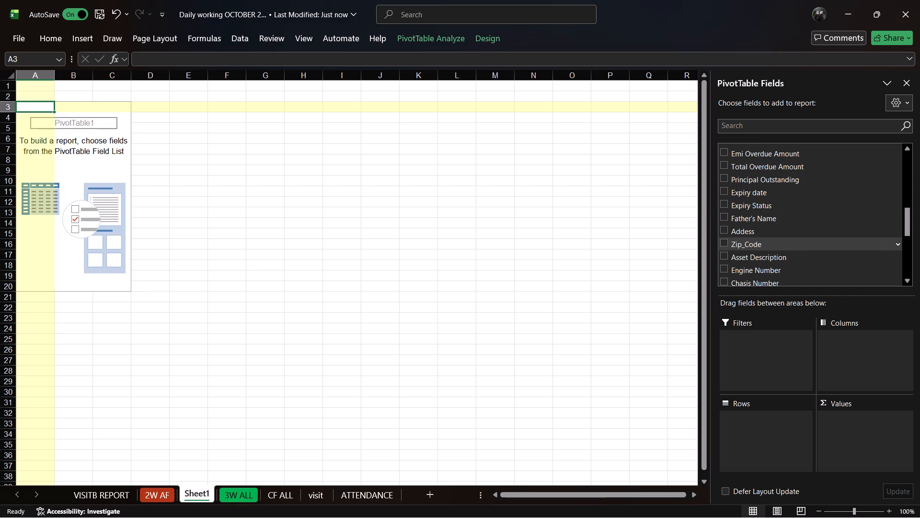
{"action": "scroll", "coordinate": [782, 239], "scroll_direction": "down", "scroll_amount": 2}
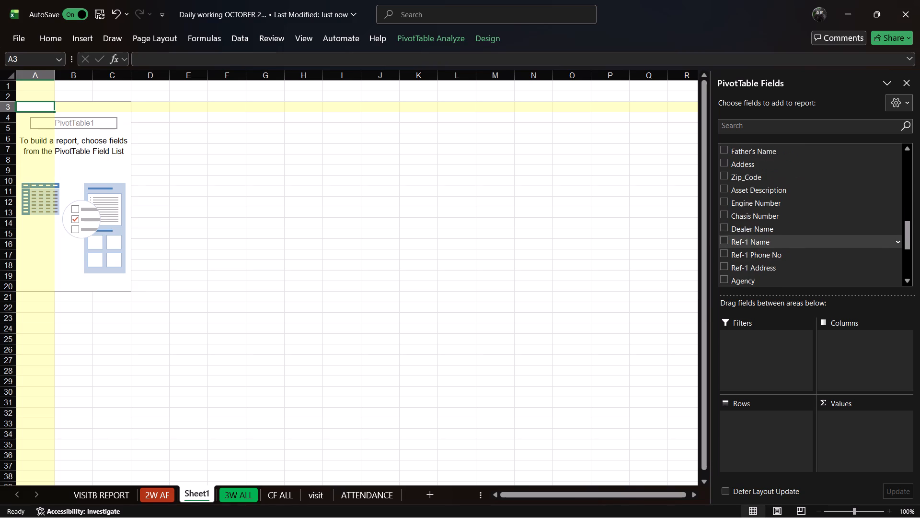
{"action": "scroll", "coordinate": [782, 239], "scroll_direction": "down", "scroll_amount": 1}
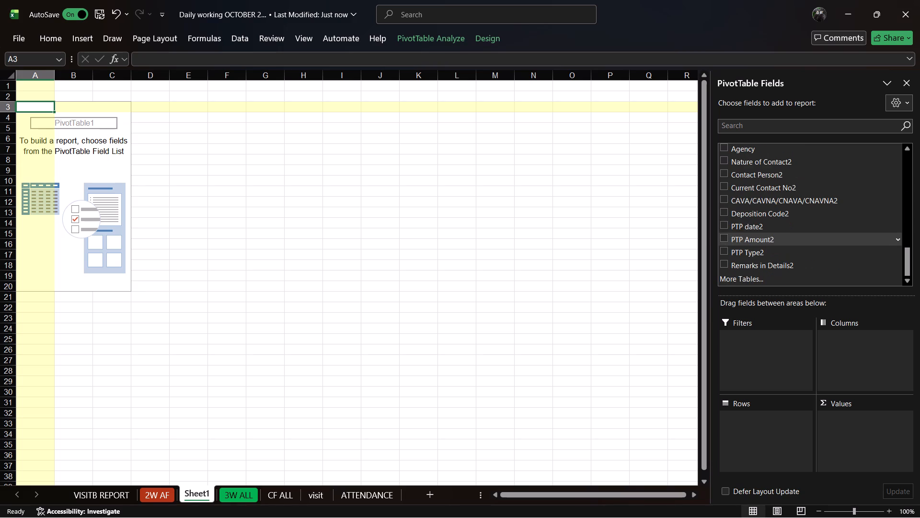
{"action": "scroll", "coordinate": [782, 239], "scroll_direction": "down", "scroll_amount": 3}
{"action": "key", "text": "shift+Down"}
{"action": "key", "text": "shift+Down"}
{"action": "key", "text": "shift+Down"}
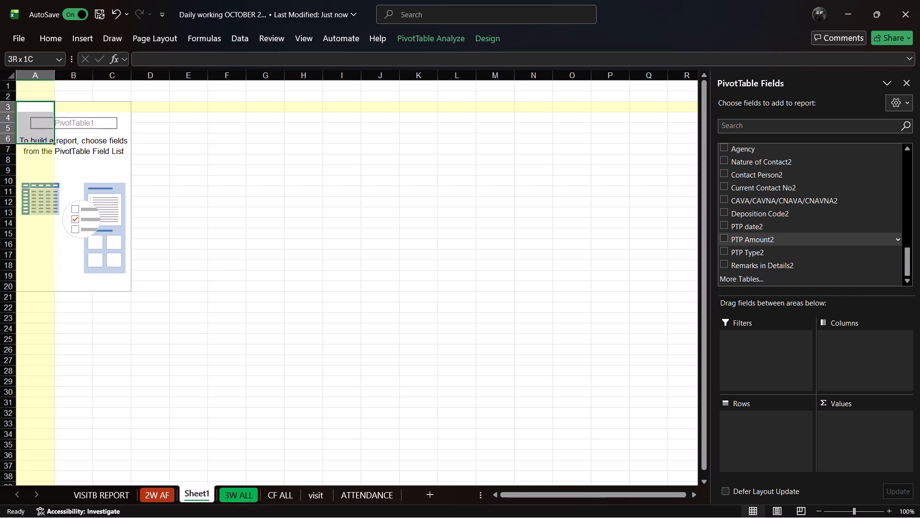
{"action": "scroll", "coordinate": [814, 167], "scroll_direction": "down", "scroll_amount": 3}
{"action": "scroll", "coordinate": [814, 167], "scroll_direction": "up", "scroll_amount": 5}
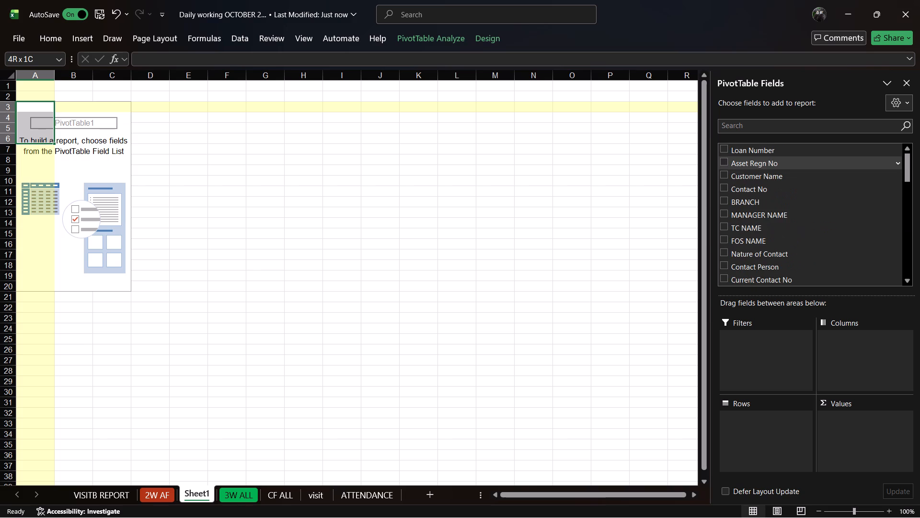
{"action": "scroll", "coordinate": [814, 167], "scroll_direction": "up", "scroll_amount": 1}
Add the FOS NAME field to the PivotTable's Rows area.
{"action": "left_click_drag", "start_coordinate": [763, 245], "coordinate": [781, 302]}
{"action": "left_click_drag", "start_coordinate": [782, 310], "coordinate": [783, 359]}
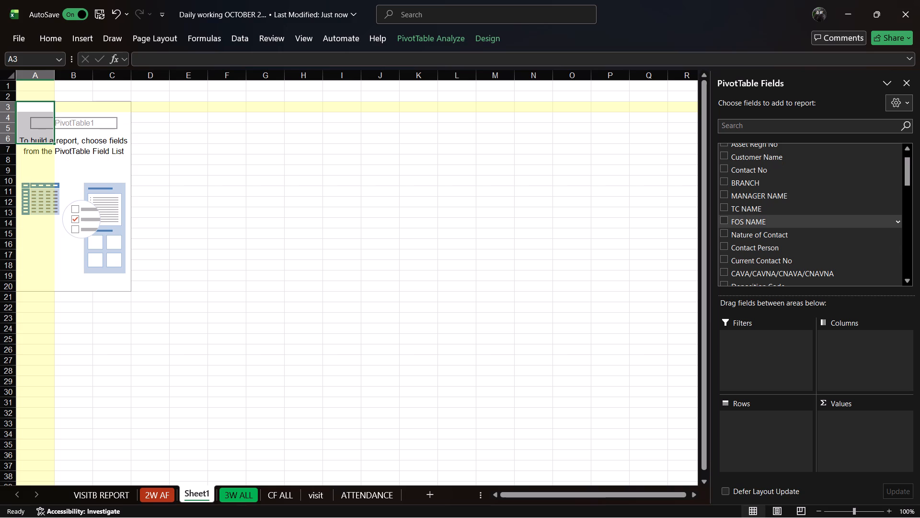
{"action": "left_click_drag", "start_coordinate": [762, 222], "coordinate": [766, 389]}
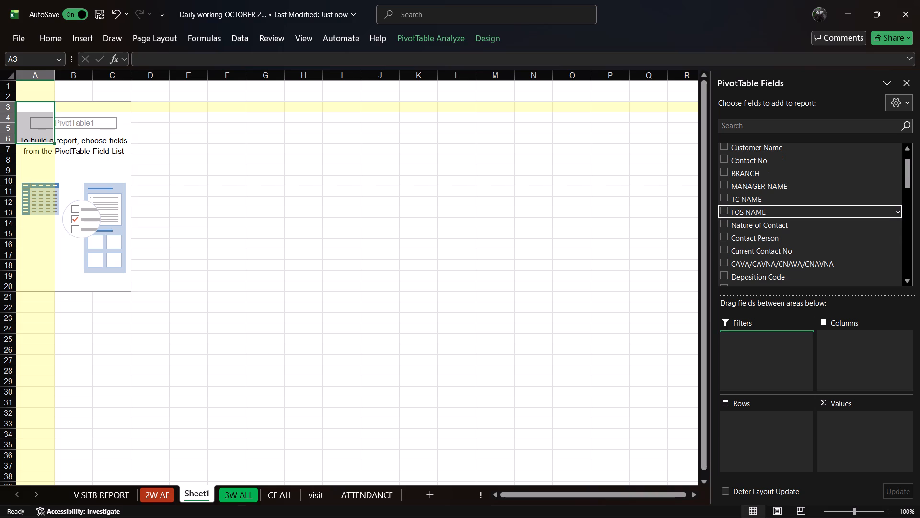
{"action": "left_click_drag", "start_coordinate": [766, 389], "coordinate": [766, 435]}
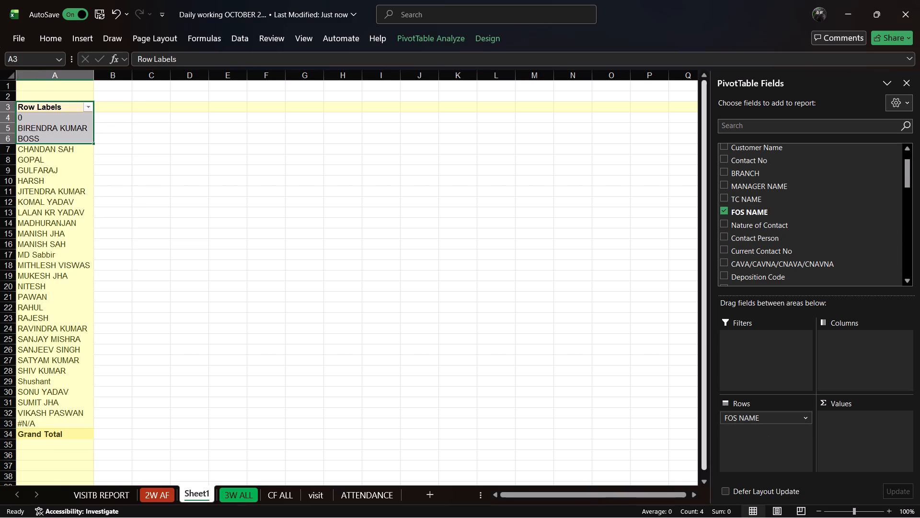
{"action": "left_click", "coordinate": [479, 345]}
{"action": "scroll", "coordinate": [245, 253], "scroll_direction": "right", "scroll_amount": 1}
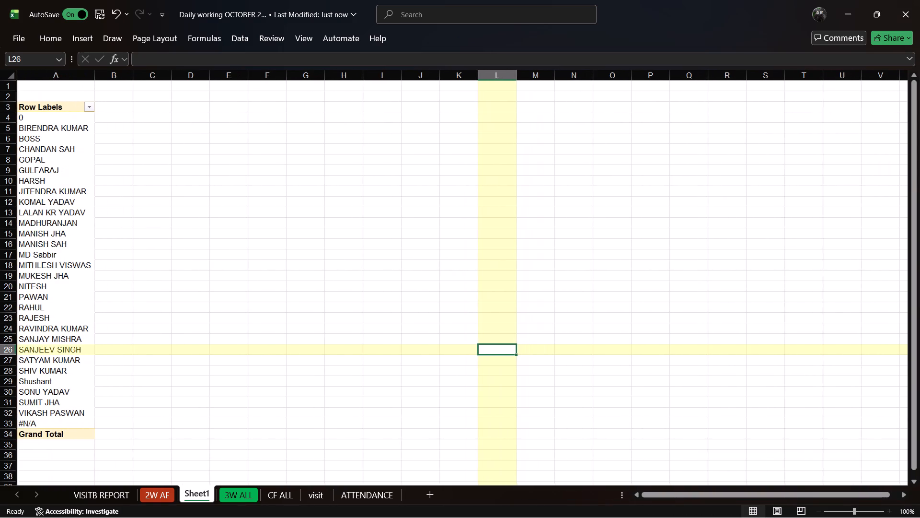
Copy the FOS names in cells A5:A32 of the PivotTable, leaving out the 0, #N/A and Grand Total rows.
{"action": "left_click", "coordinate": [85, 120]}
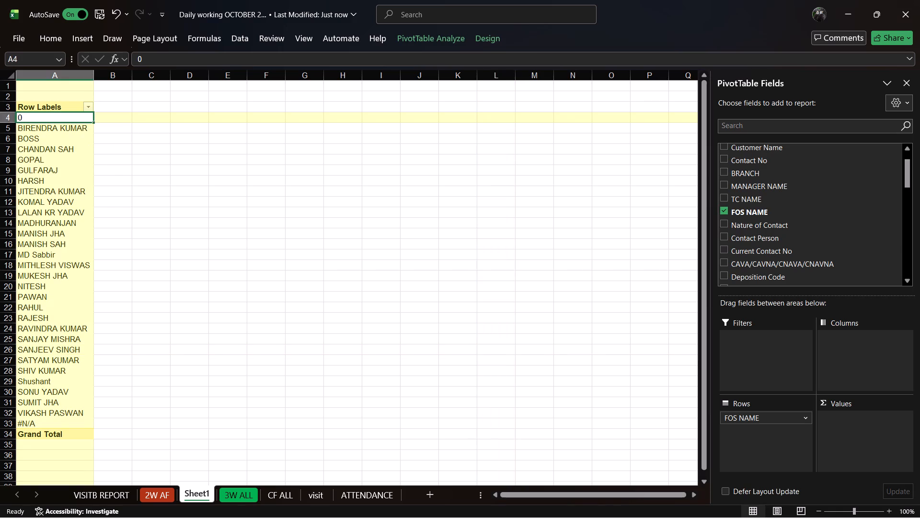
{"action": "left_click", "coordinate": [61, 129]}
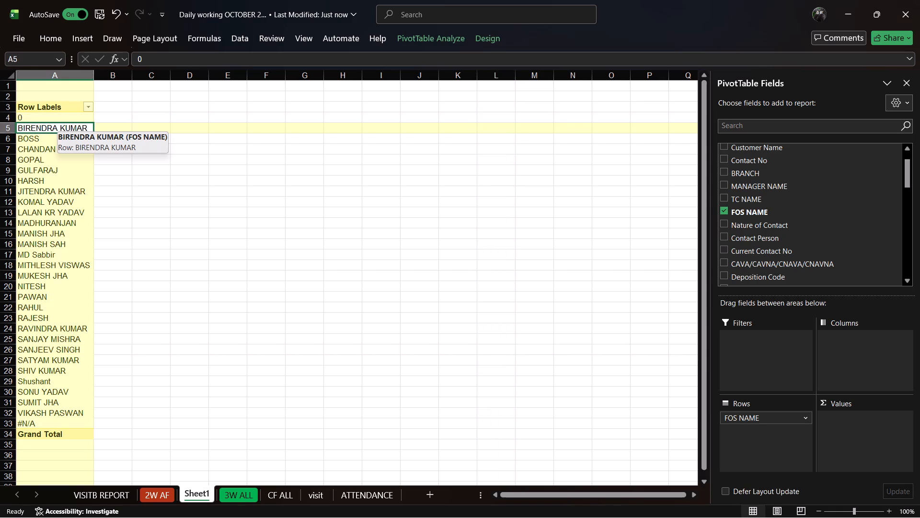
{"action": "key", "text": "shift+Down"}
{"action": "key", "text": "shift+Down"}
{"action": "key", "text": "shift+Down"}
{"action": "key", "text": "shift+Down"}
{"action": "key", "text": "shift+Down"}
{"action": "key", "text": "shift+Down"}
{"action": "key", "text": "shift+Down"}
{"action": "key", "text": "shift+Down"}
{"action": "key", "text": "shift+Down"}
{"action": "key", "text": "shift+Down"}
{"action": "key", "text": "shift+Down"}
{"action": "key", "text": "shift+Down"}
{"action": "key", "text": "shift+Down"}
{"action": "key", "text": "shift+Down"}
{"action": "key", "text": "shift+Down"}
{"action": "key", "text": "shift+Down"}
{"action": "key", "text": "shift+Down"}
{"action": "key", "text": "shift+Down"}
{"action": "key", "text": "shift+Down"}
{"action": "key", "text": "shift+Down"}
{"action": "key", "text": "shift+Down"}
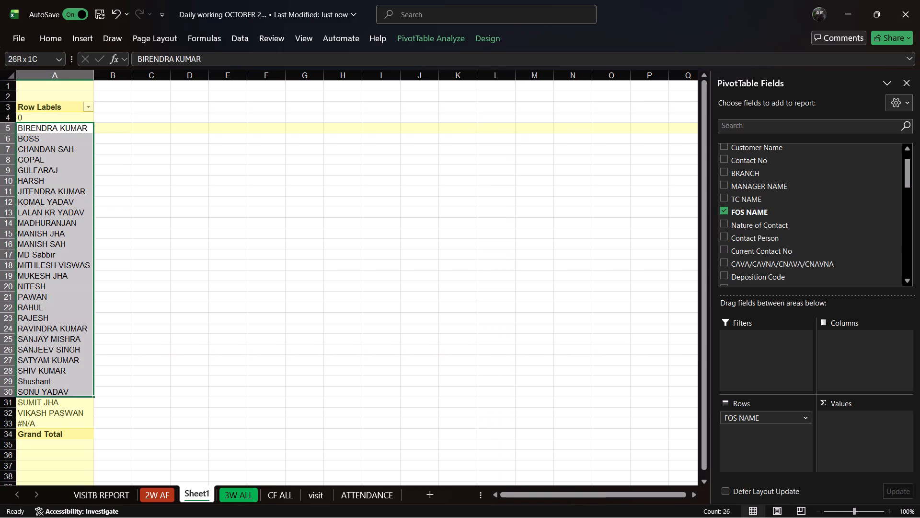
{"action": "key", "text": "shift+Down"}
{"action": "key", "text": "shift+Down"}
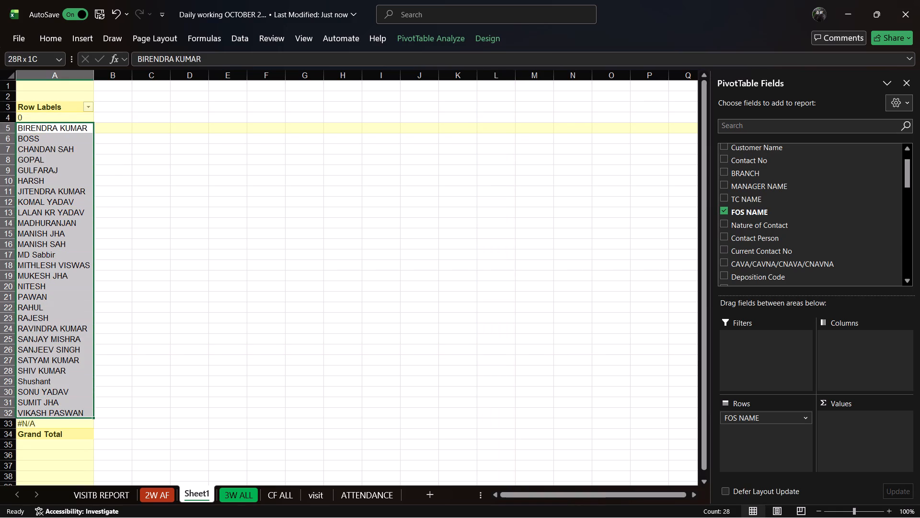
{"action": "key", "text": "ctrl+c"}
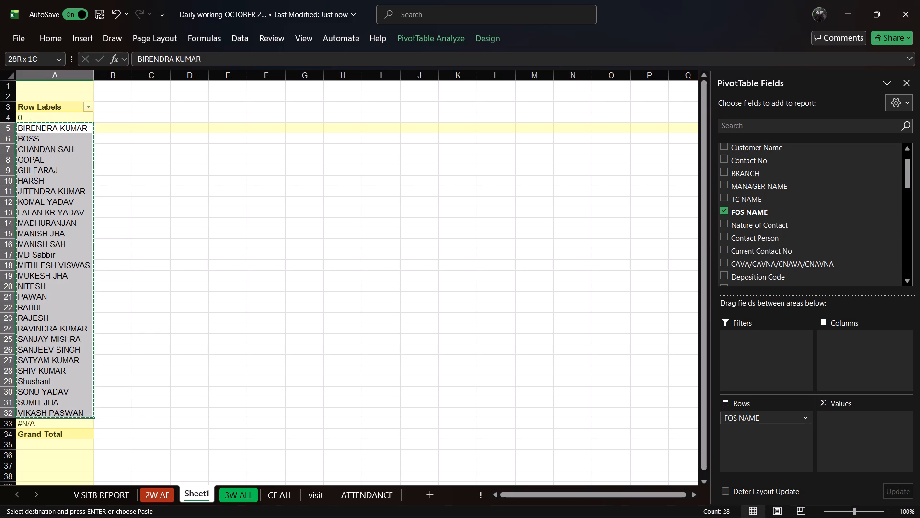
Switch to the TODAY PROJACTION workbook and paste the copied FOS names into Sheet3 starting at cell A2.
{"action": "key", "text": "alt+Tab"}
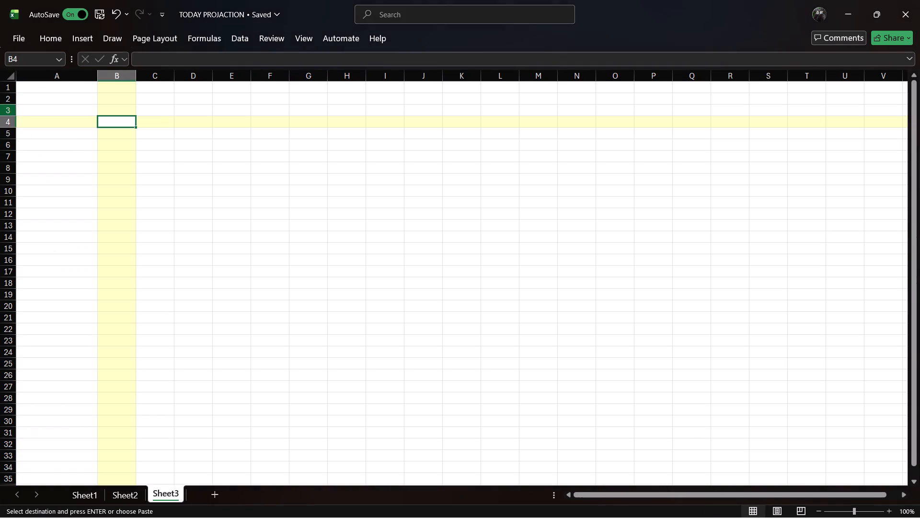
{"action": "scroll", "coordinate": [49, 95], "scroll_direction": "up", "scroll_amount": 1}
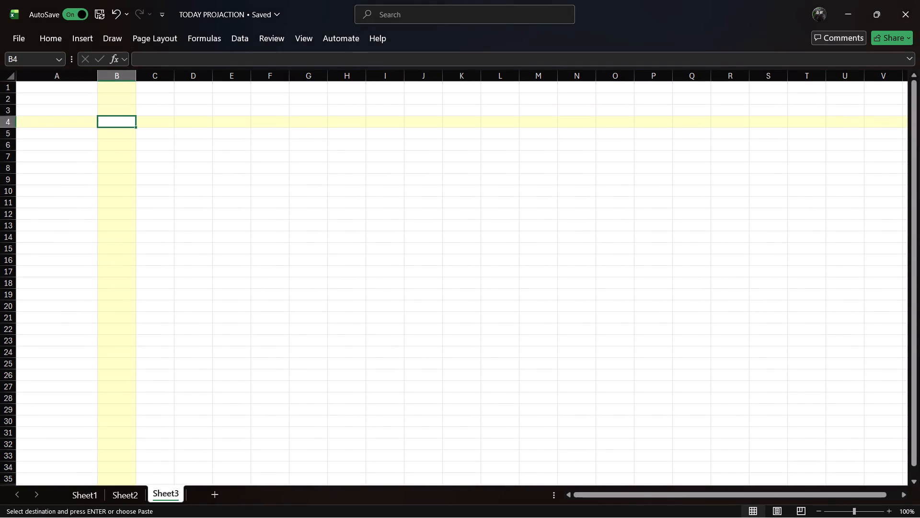
{"action": "left_click", "coordinate": [67, 100]}
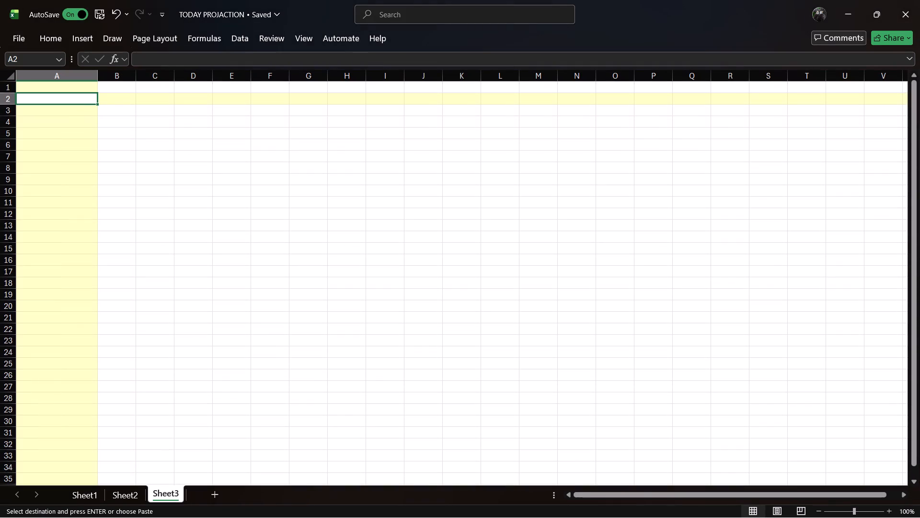
{"action": "key", "text": "ctrl+v"}
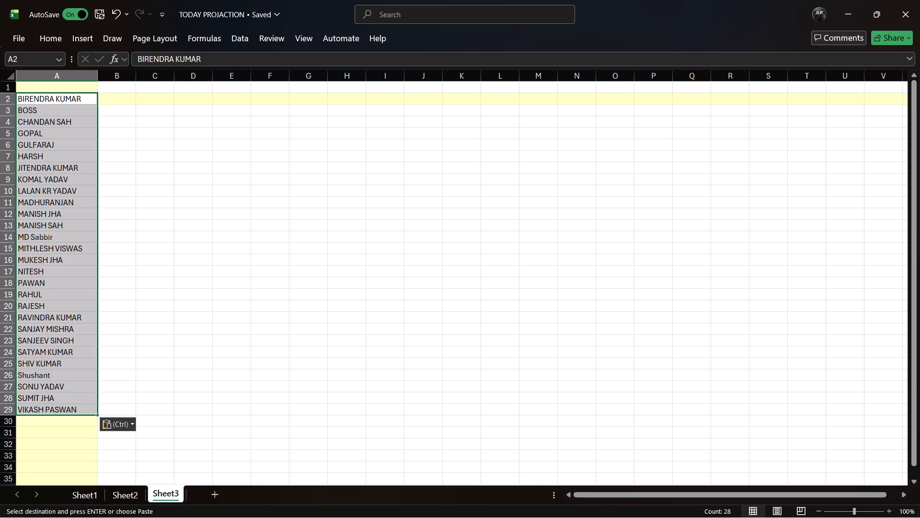
Switch to the Daily working OCTOBER 2026 workbook and close it.
{"action": "key", "text": "alt+Tab"}
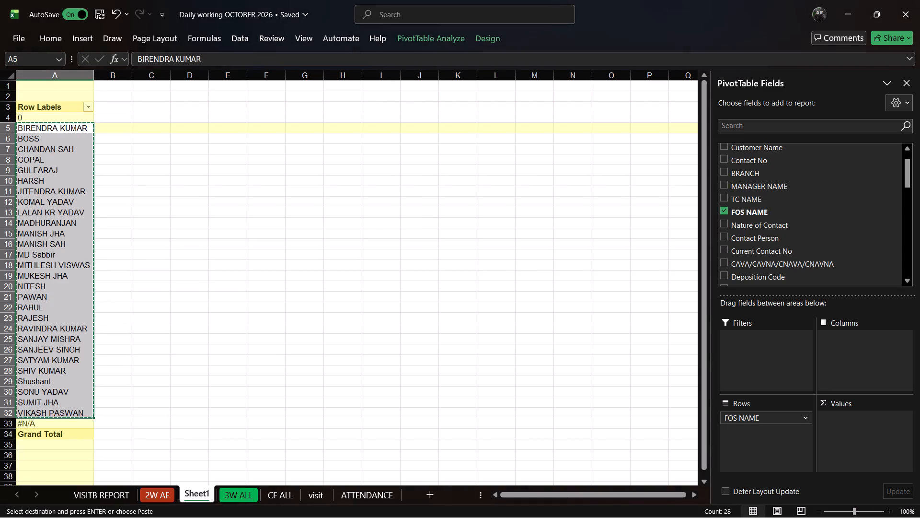
{"action": "left_click", "coordinate": [909, 4]}
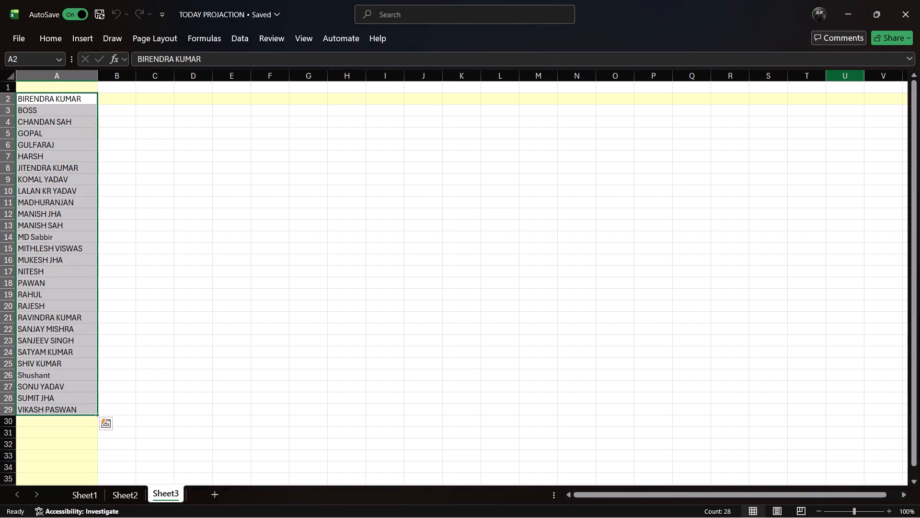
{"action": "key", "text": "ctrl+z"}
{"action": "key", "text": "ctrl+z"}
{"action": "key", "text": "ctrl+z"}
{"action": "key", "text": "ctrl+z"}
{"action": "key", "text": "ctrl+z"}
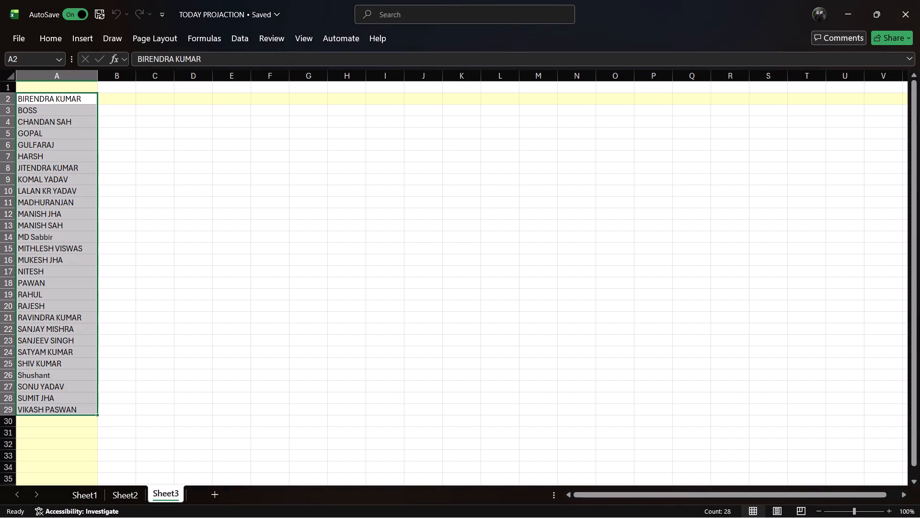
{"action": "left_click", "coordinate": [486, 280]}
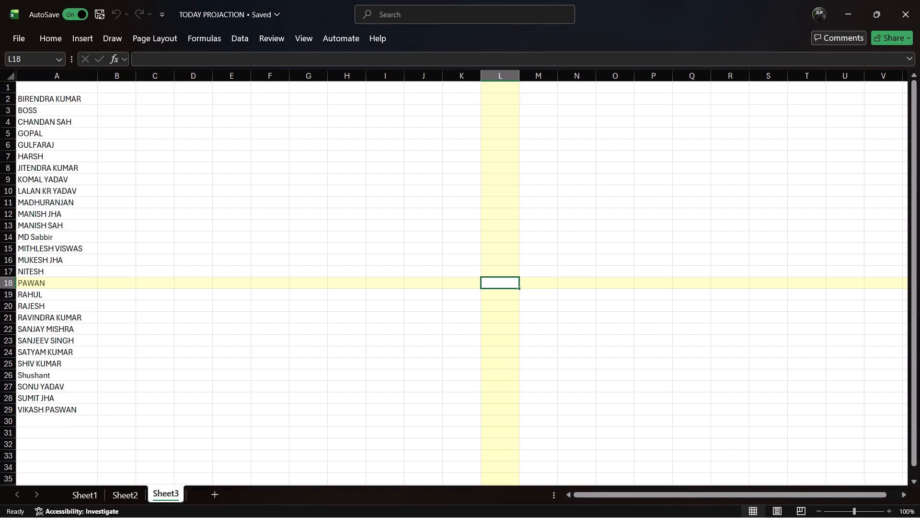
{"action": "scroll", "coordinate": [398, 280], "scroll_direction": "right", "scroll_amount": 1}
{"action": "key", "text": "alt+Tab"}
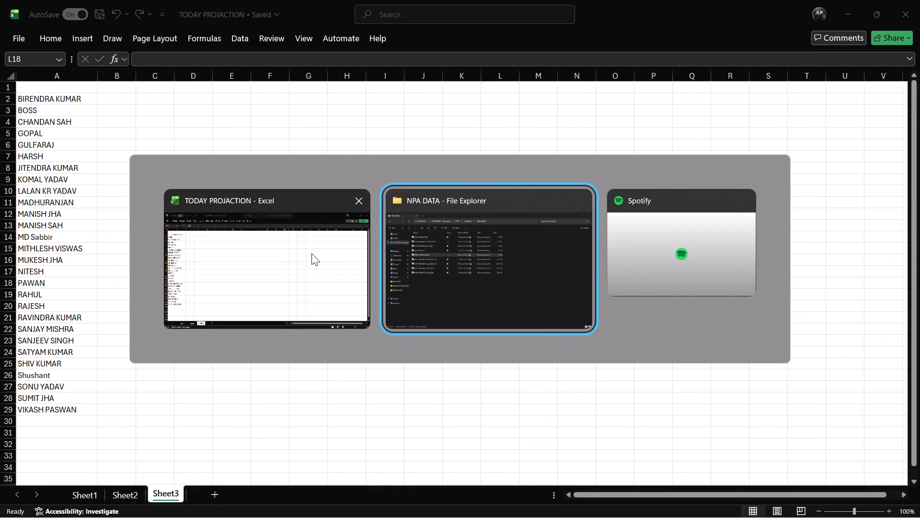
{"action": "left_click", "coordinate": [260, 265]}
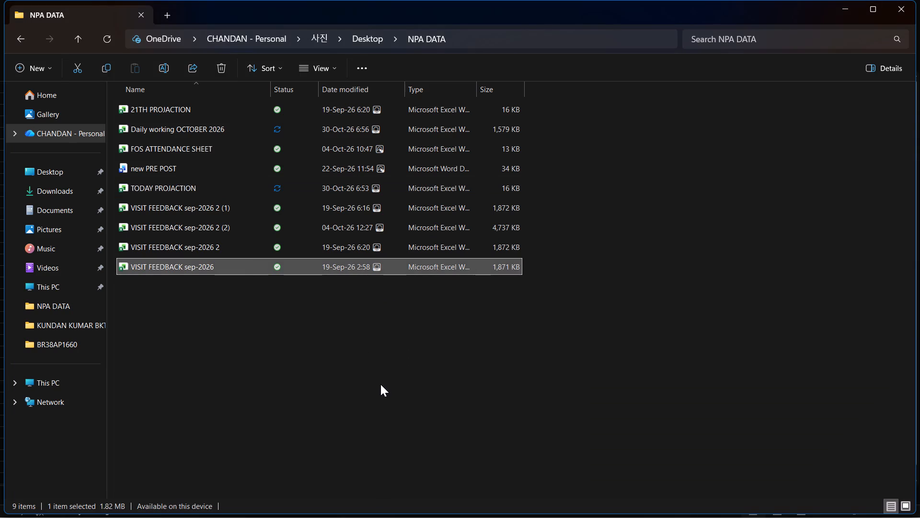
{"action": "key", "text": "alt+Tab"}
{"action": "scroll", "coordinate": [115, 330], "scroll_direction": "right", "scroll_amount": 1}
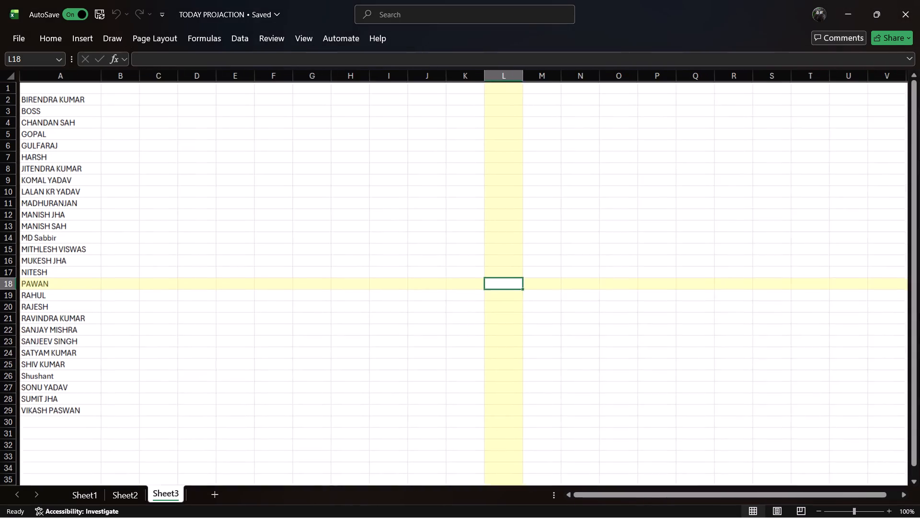
Delete cell A14 from Sheet3's name list, shifting cells left.
{"action": "left_click", "coordinate": [61, 238]}
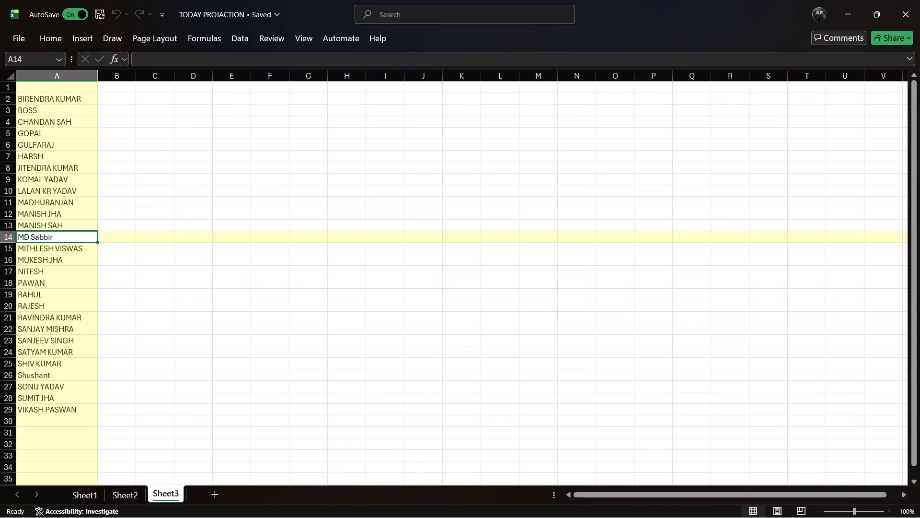
{"action": "key", "text": "ctrl+shift+minus"}
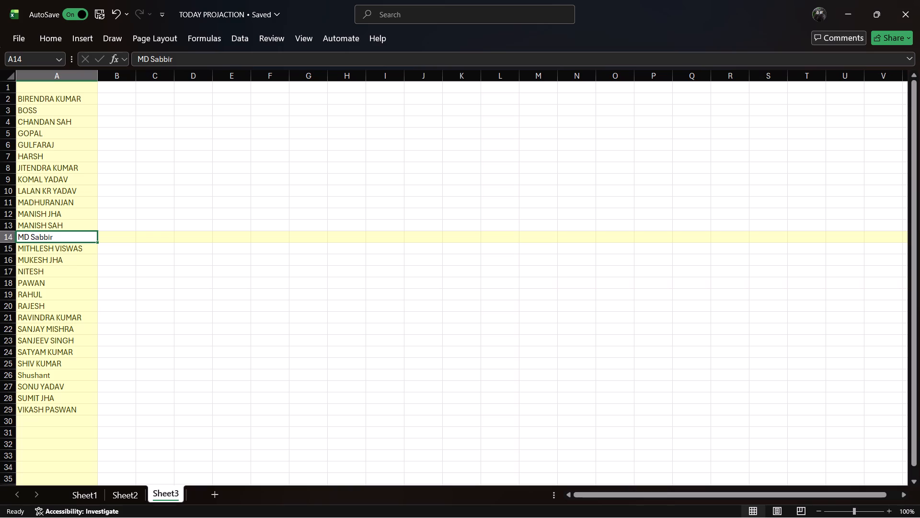
{"action": "key", "text": "ctrl+minus"}
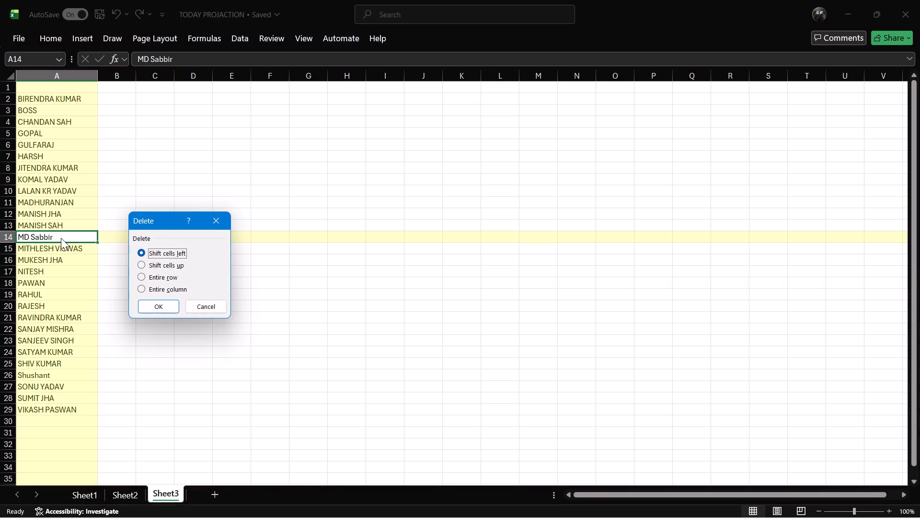
{"action": "left_click", "coordinate": [153, 303]}
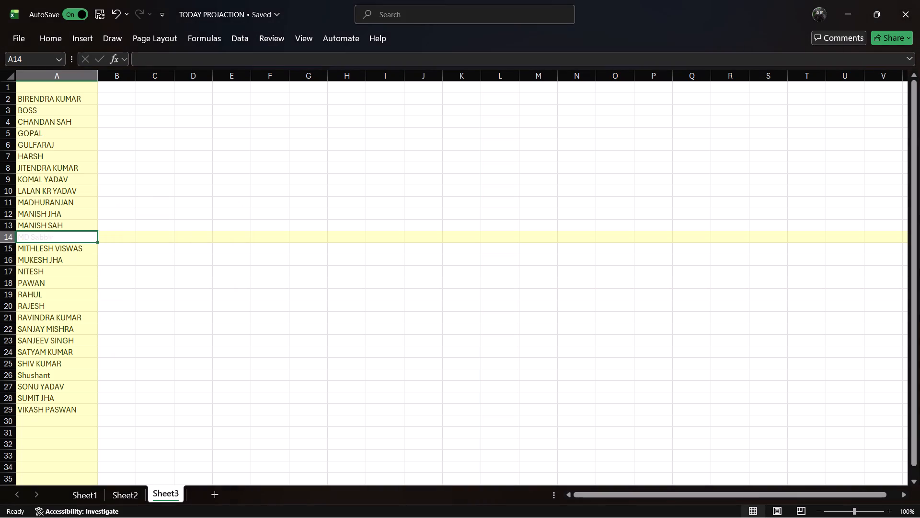
{"action": "left_click", "coordinate": [185, 280]}
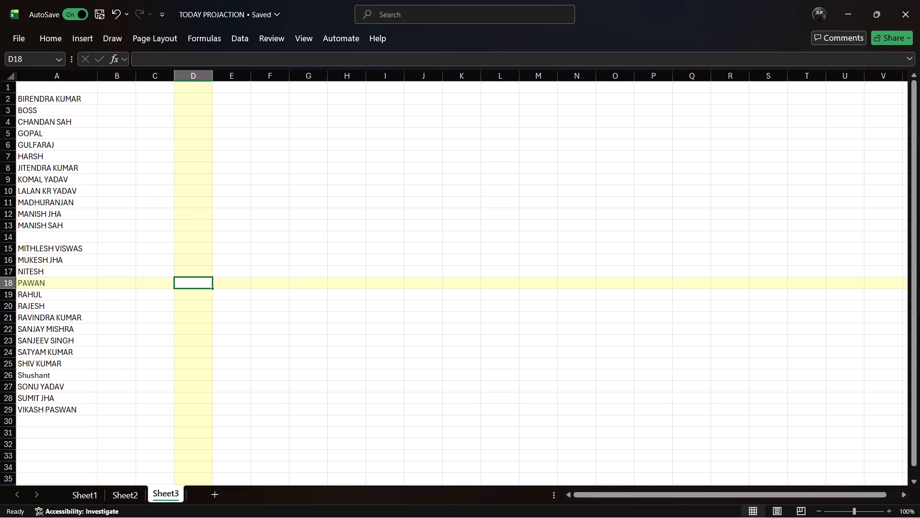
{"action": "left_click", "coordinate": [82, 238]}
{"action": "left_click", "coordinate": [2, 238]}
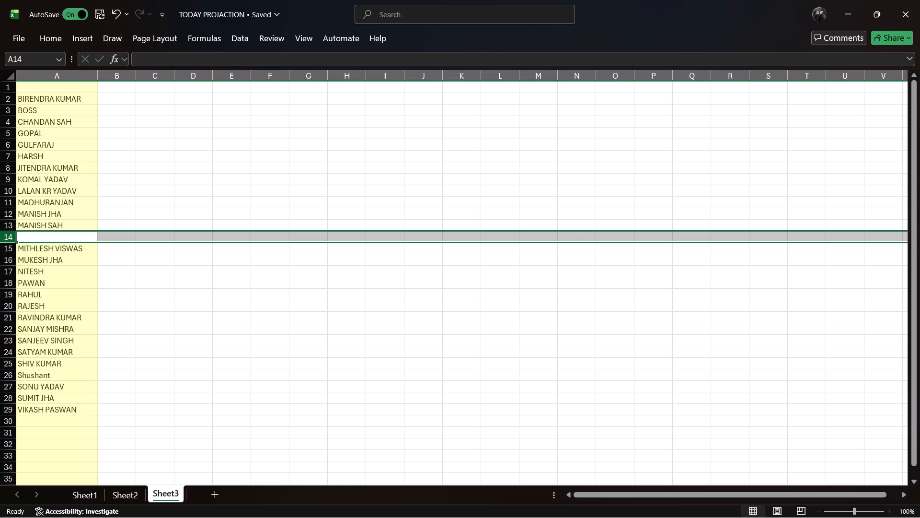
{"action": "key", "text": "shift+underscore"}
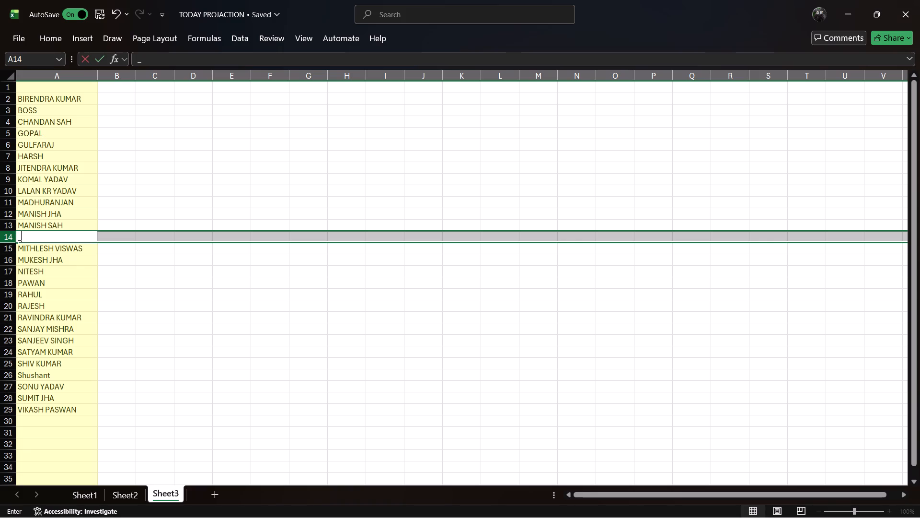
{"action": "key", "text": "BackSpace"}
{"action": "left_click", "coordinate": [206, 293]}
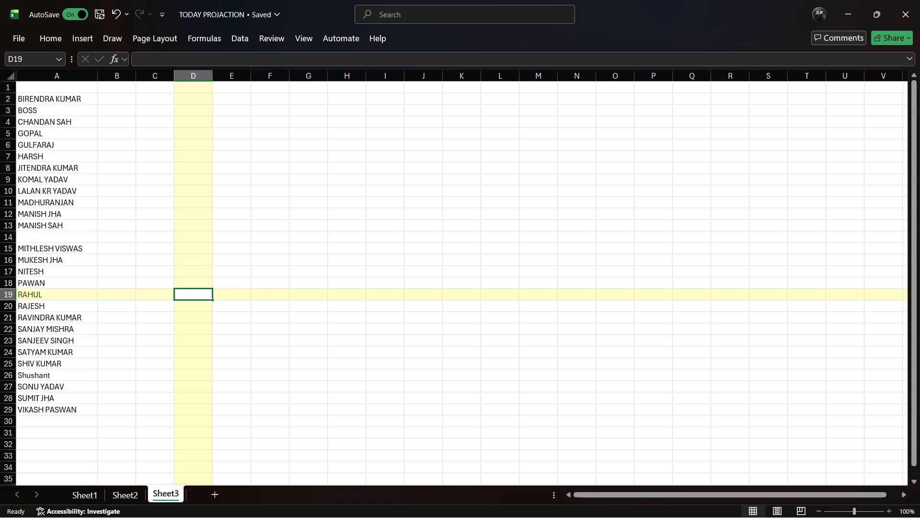
Delete the empty row 14 so the names below close the gap.
{"action": "left_click", "coordinate": [8, 238]}
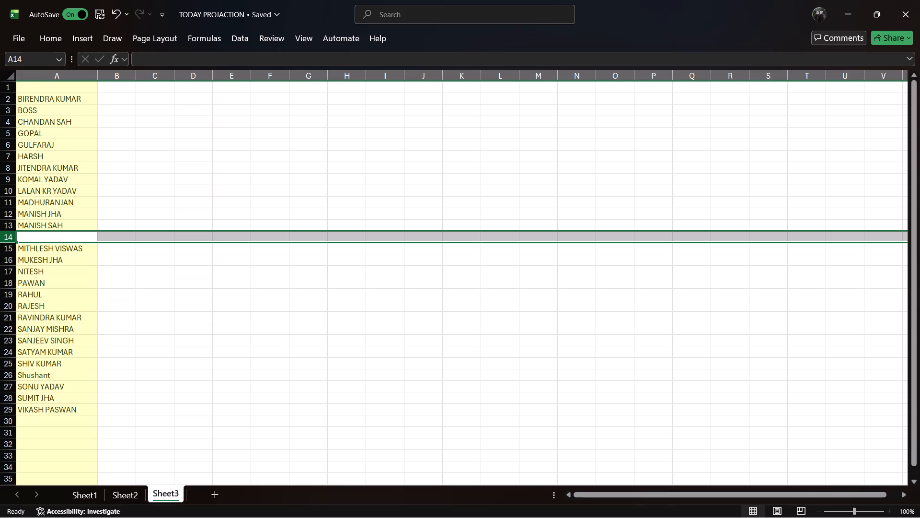
{"action": "key", "text": "ctrl+minus"}
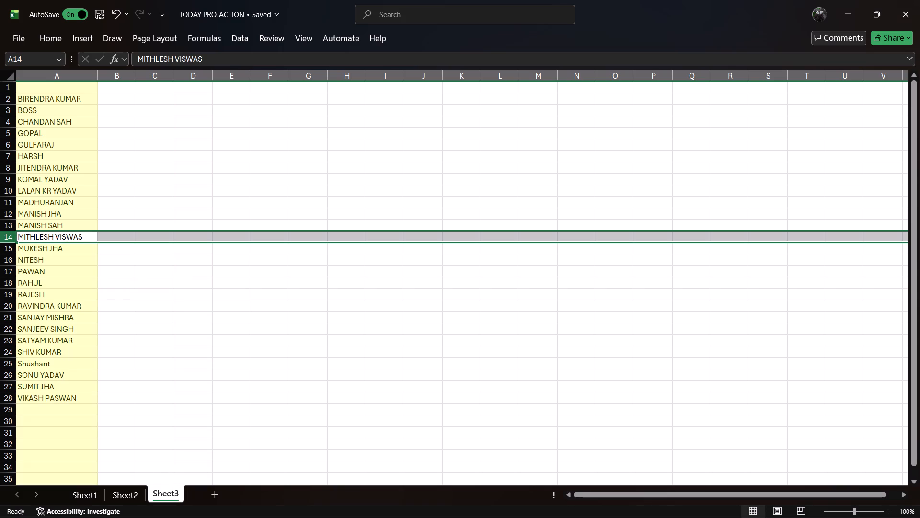
{"action": "left_click", "coordinate": [292, 282]}
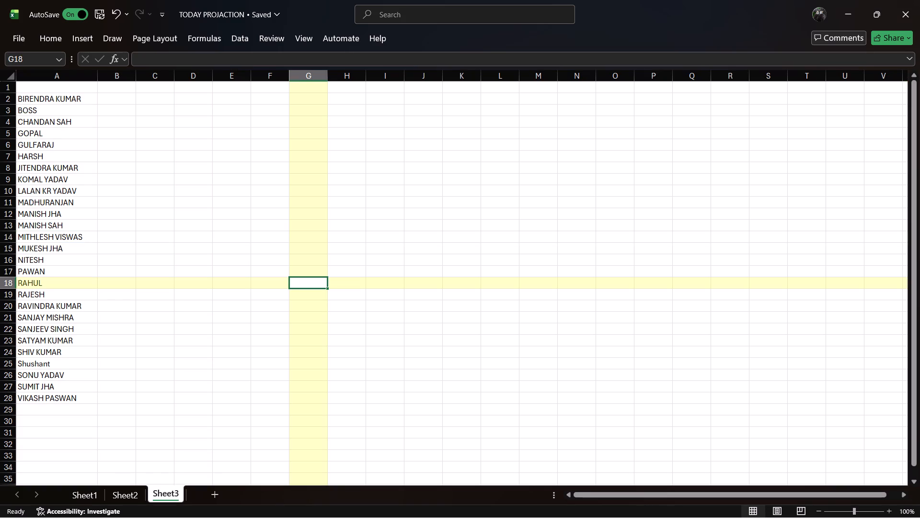
Remove the BOSS entry in A3 by deleting the cell with cells shifted left, and delete the emptied row 3.
{"action": "left_click", "coordinate": [62, 107]}
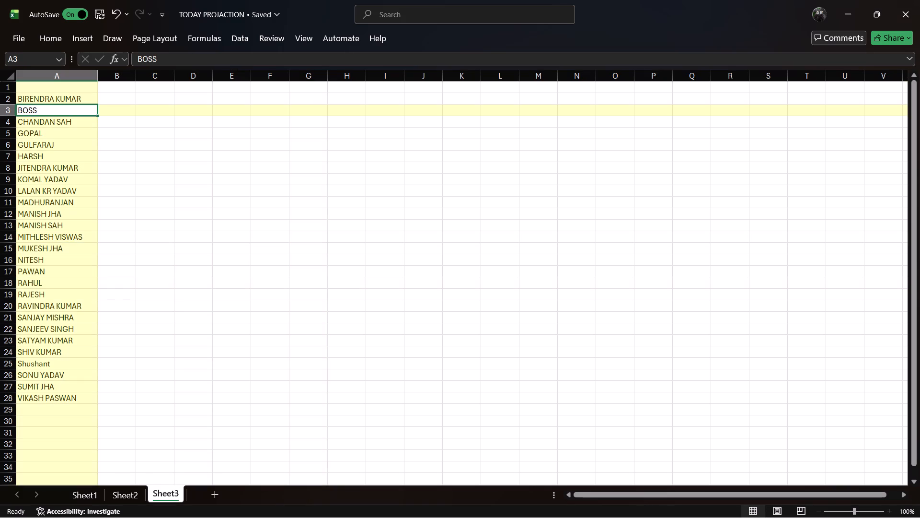
{"action": "key", "text": "ctrl+minus"}
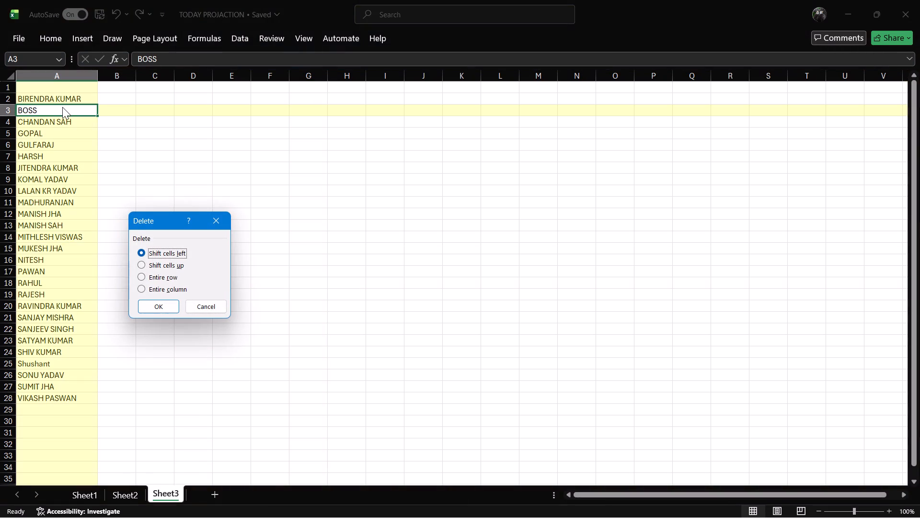
{"action": "left_click", "coordinate": [163, 303]}
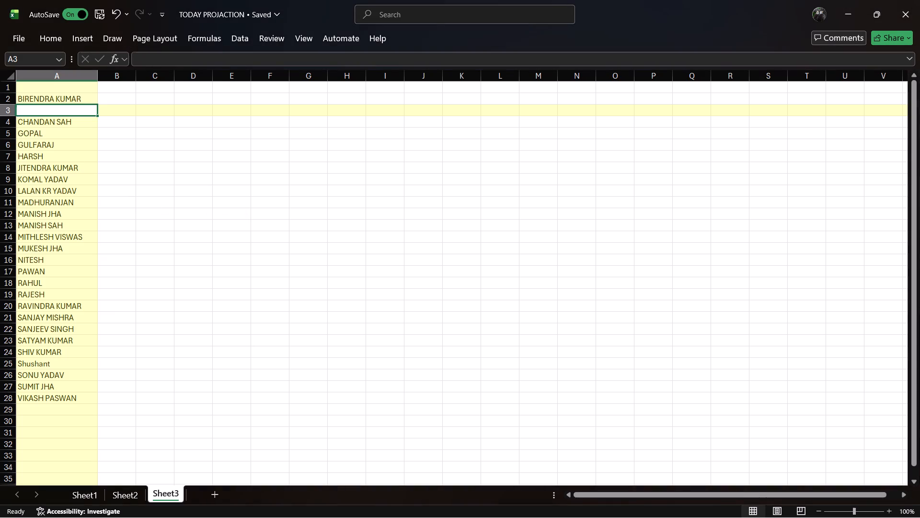
{"action": "left_click", "coordinate": [3, 108]}
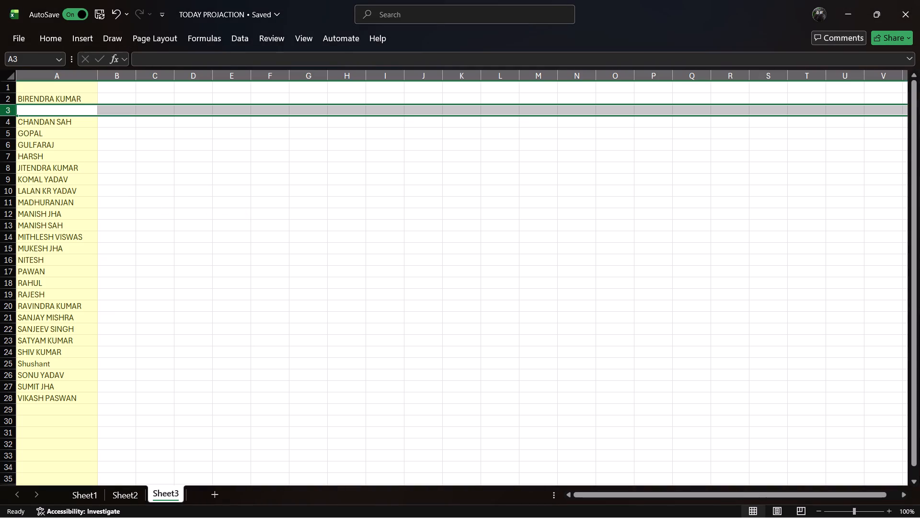
{"action": "key", "text": "ctrl+minus"}
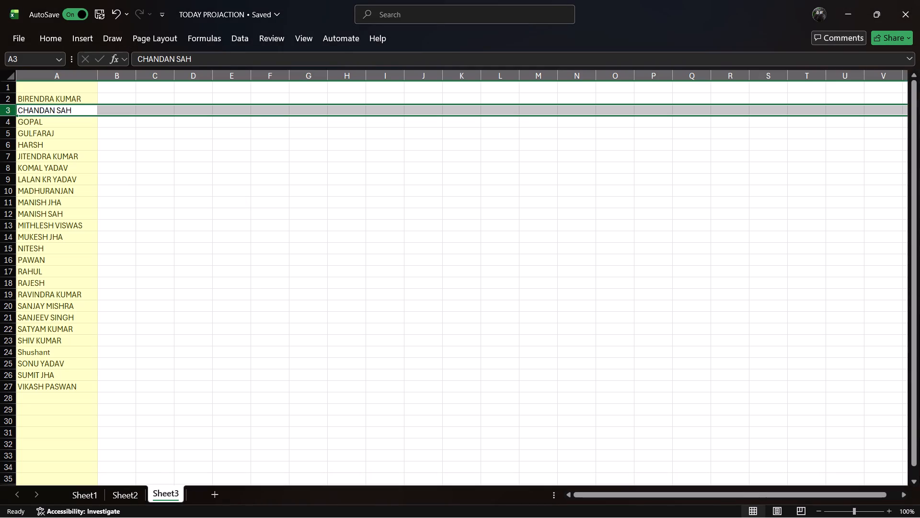
{"action": "left_click", "coordinate": [238, 196]}
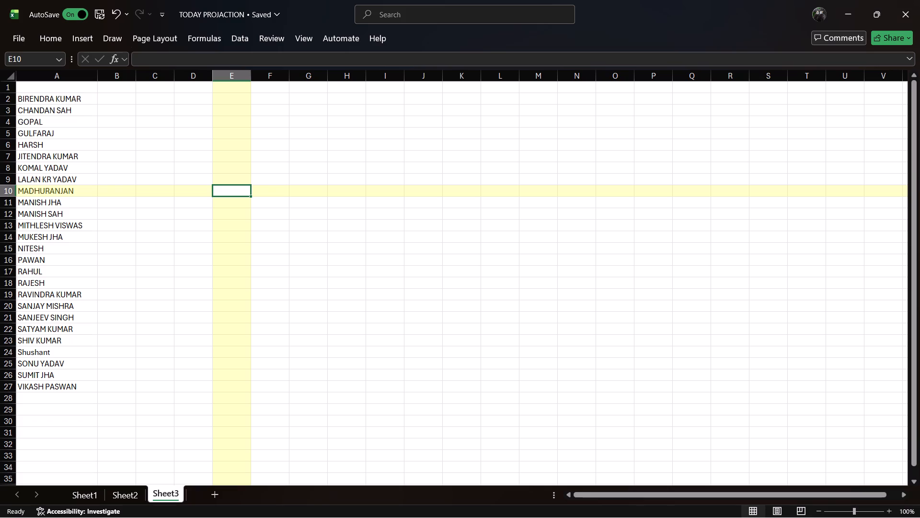
Delete row 6, holding HARSH, and row 7 of the shortened name list.
{"action": "left_click", "coordinate": [6, 144]}
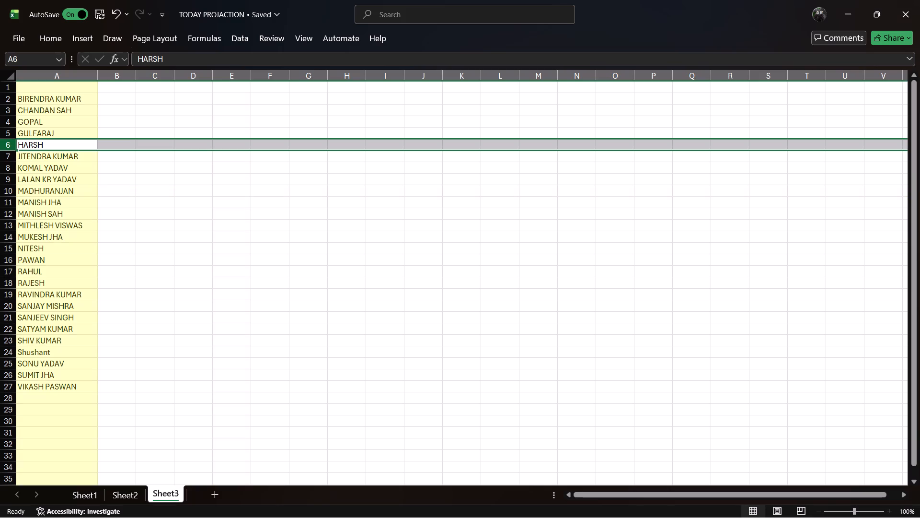
{"action": "key", "text": "ctrl+minus"}
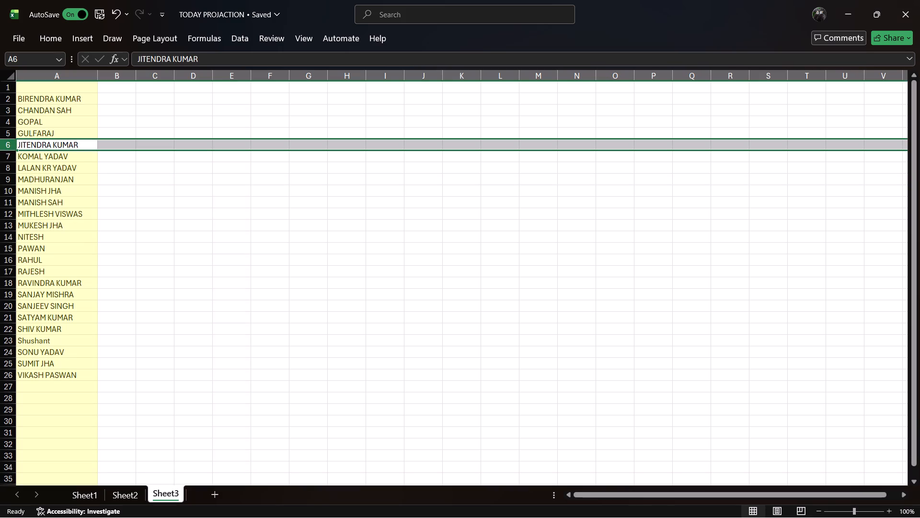
{"action": "left_click", "coordinate": [8, 156]}
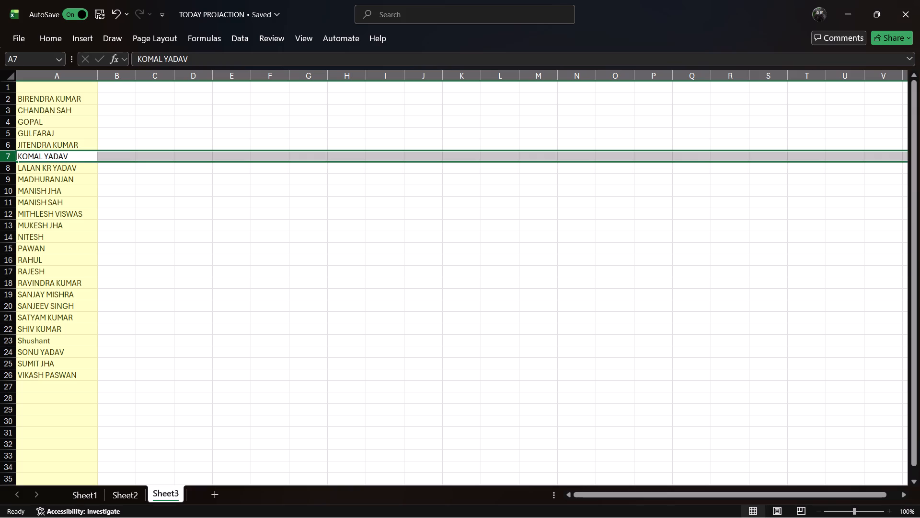
{"action": "key", "text": "ctrl+minus"}
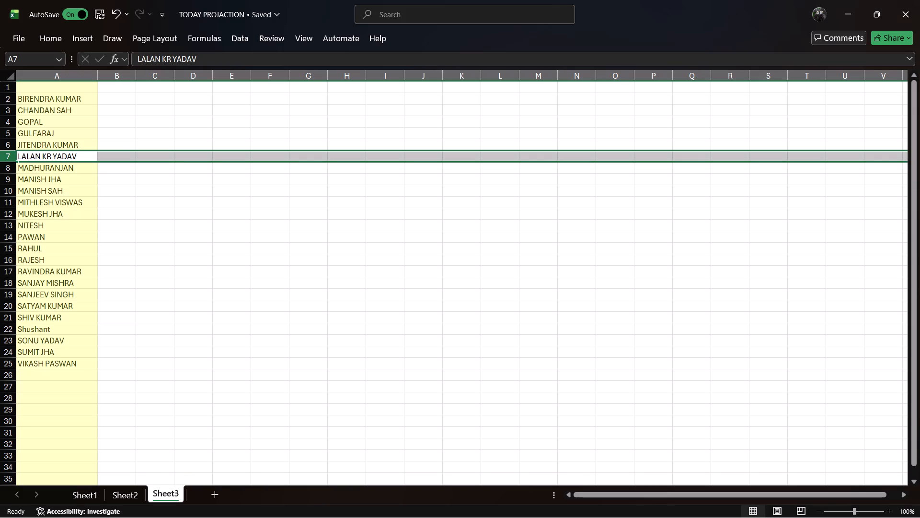
{"action": "left_click", "coordinate": [210, 239]}
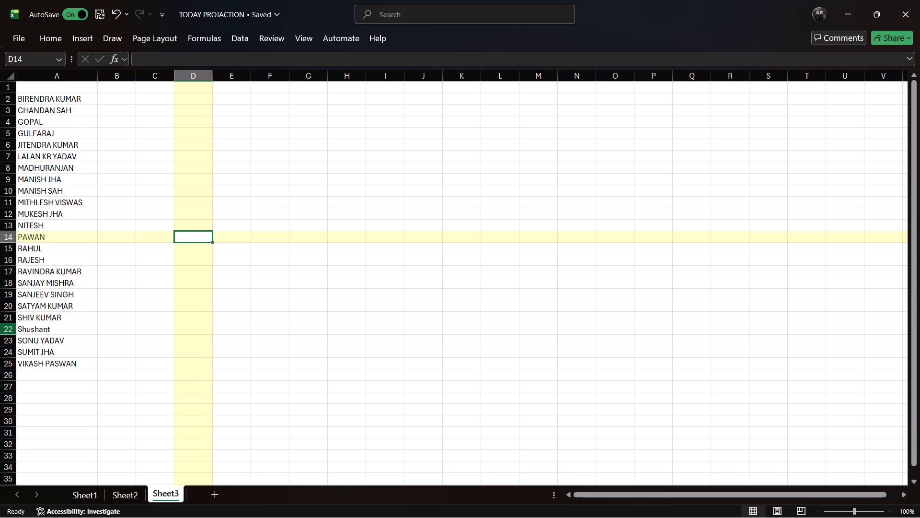
Delete row 22, holding Shushant, from the name list.
{"action": "left_click", "coordinate": [7, 329]}
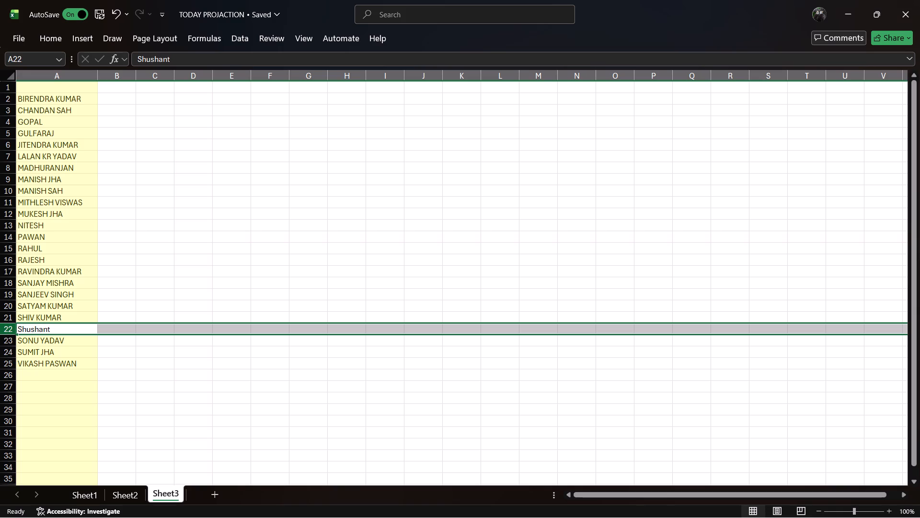
{"action": "key", "text": "ctrl+minus"}
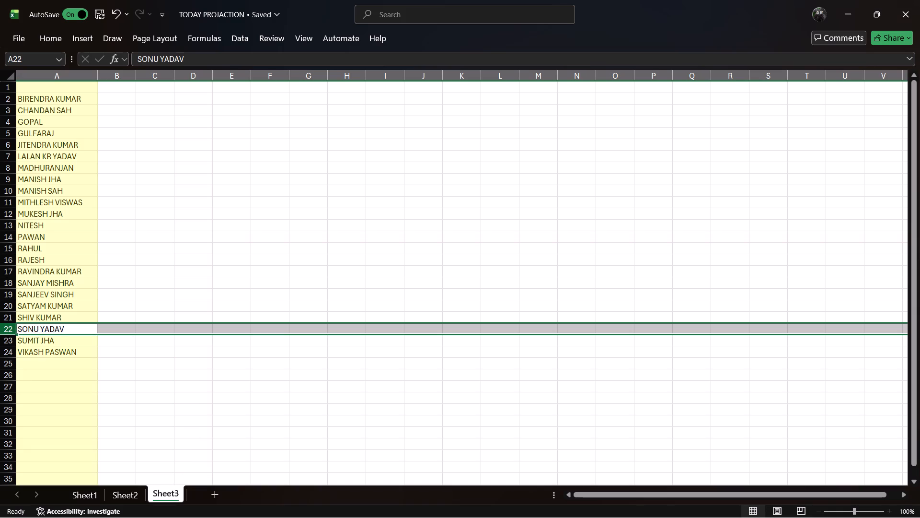
{"action": "left_click", "coordinate": [202, 366]}
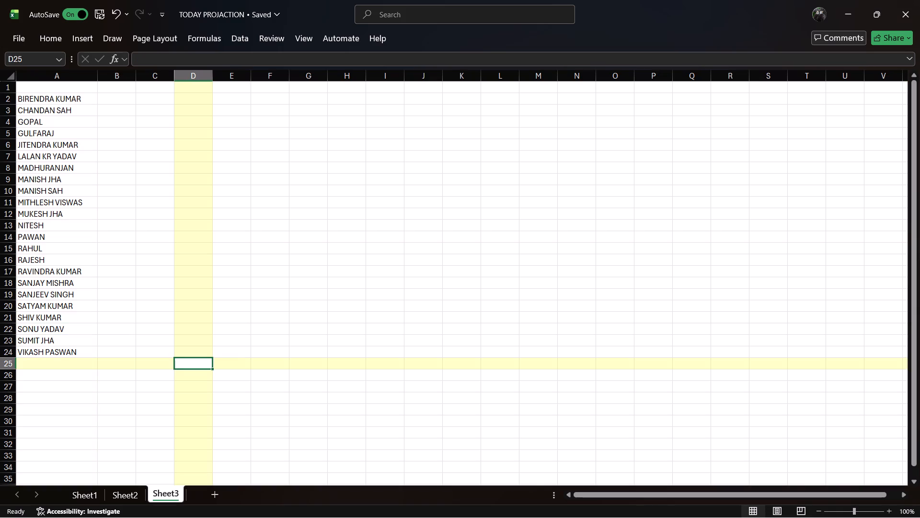
{"action": "scroll", "coordinate": [77, 245], "scroll_direction": "up", "scroll_amount": 1}
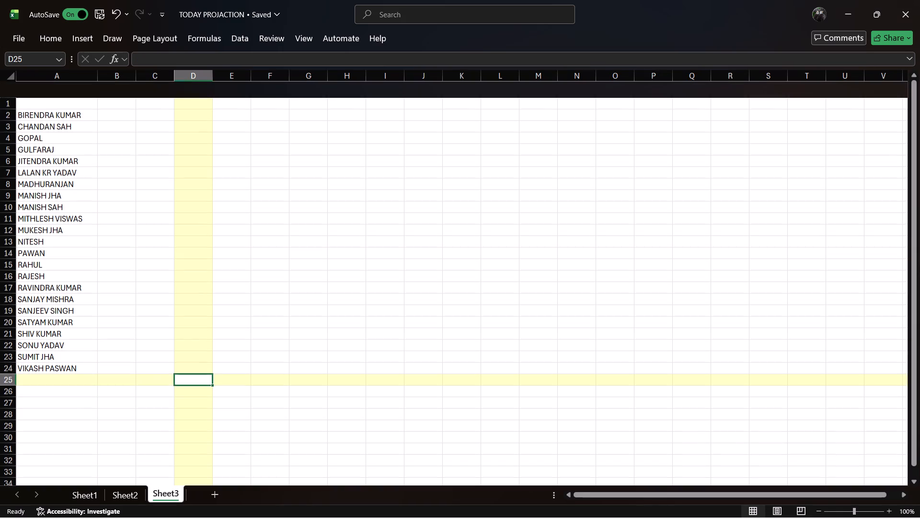
Enter the heading FOS NAME in cell A1 above the name list.
{"action": "scroll", "coordinate": [77, 245], "scroll_direction": "up", "scroll_amount": 2}
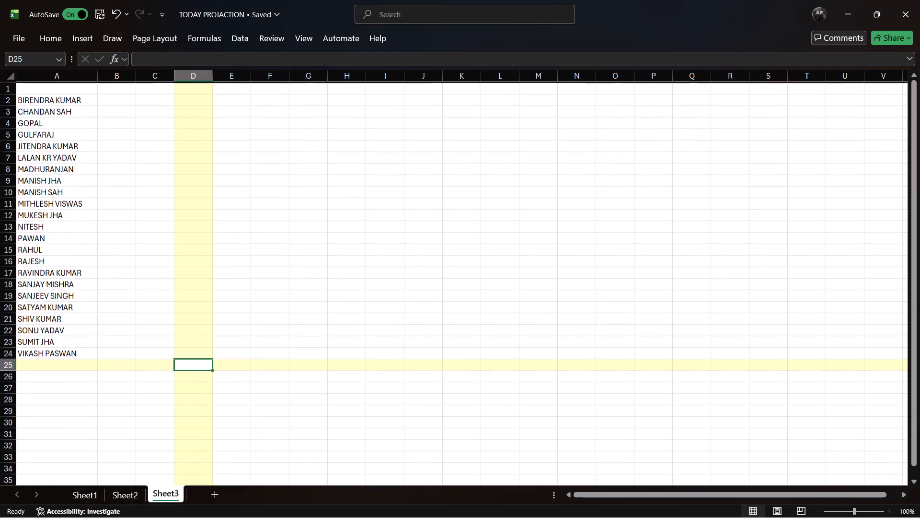
{"action": "scroll", "coordinate": [77, 245], "scroll_direction": "down", "scroll_amount": 1}
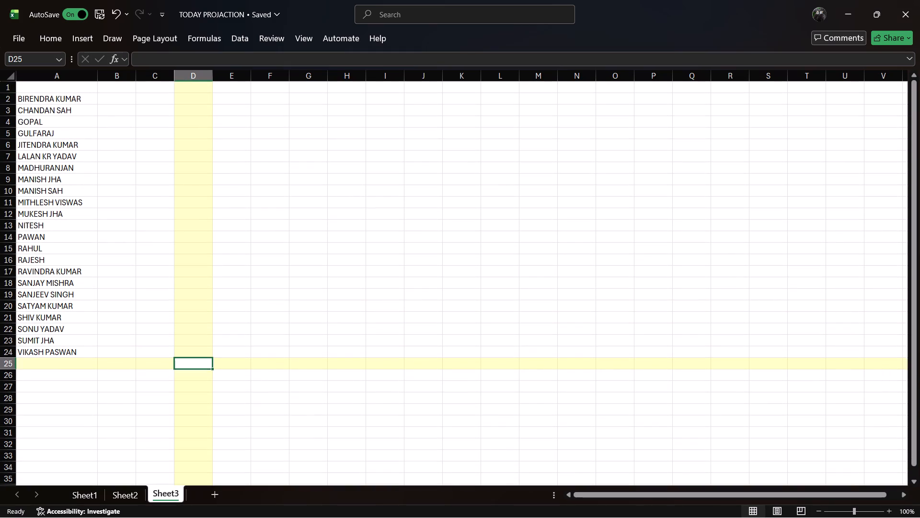
{"action": "left_click", "coordinate": [207, 198]}
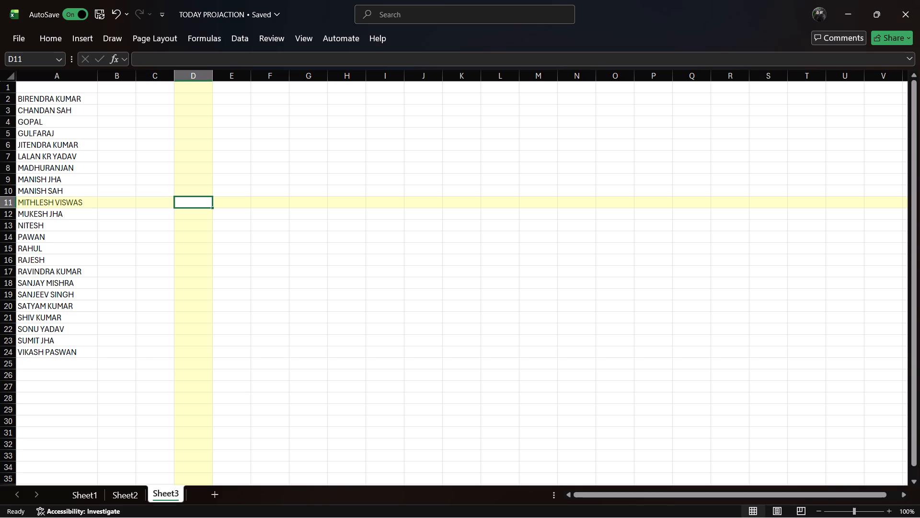
{"action": "left_click", "coordinate": [60, 88]}
{"action": "key", "text": "f"}
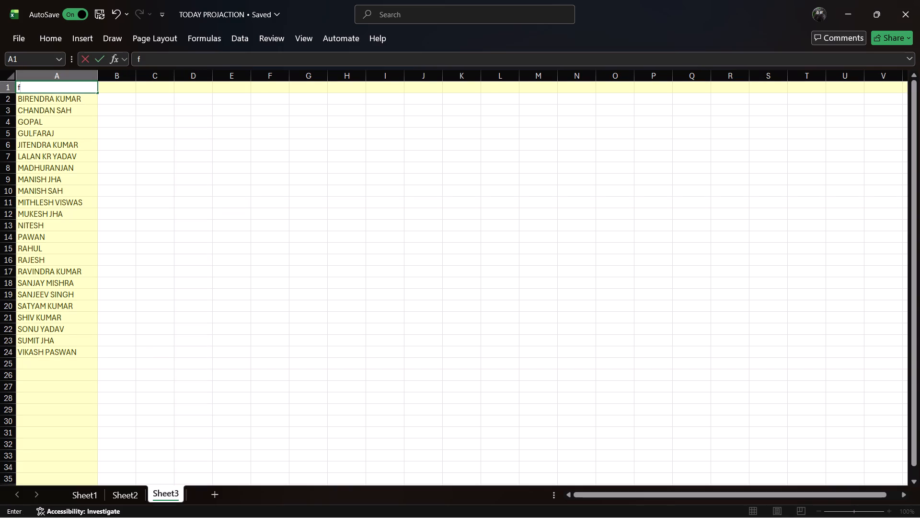
{"action": "key", "text": "BackSpace"}
{"action": "type", "text": "FOS"}
{"action": "key", "text": "space"}
{"action": "type", "text": "NAME"}
{"action": "key", "text": "space"}
{"action": "key", "text": "Right"}
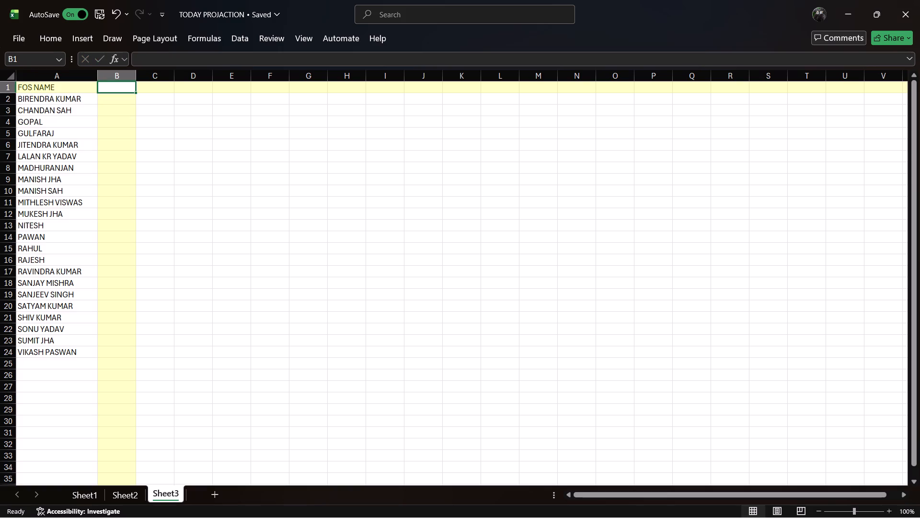
Enter the headings REGULAR, WRITEOFF and REPO in cells B1, C1 and D1.
{"action": "type", "text": "RE"}
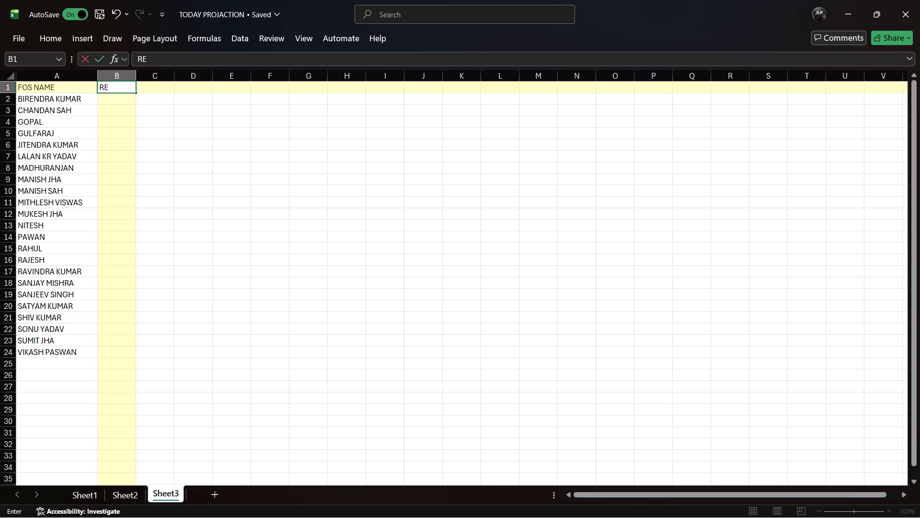
{"action": "type", "text": "GU"}
{"action": "type", "text": "LAR"}
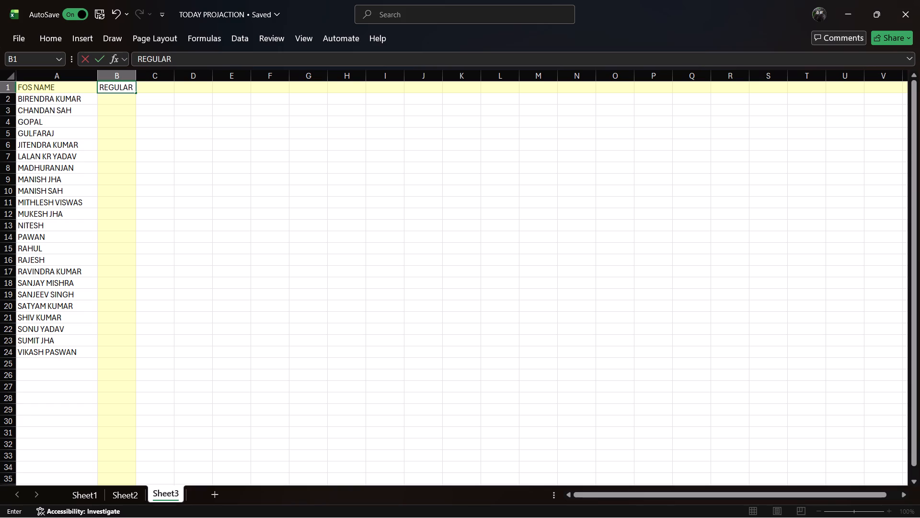
{"action": "key", "text": "Right"}
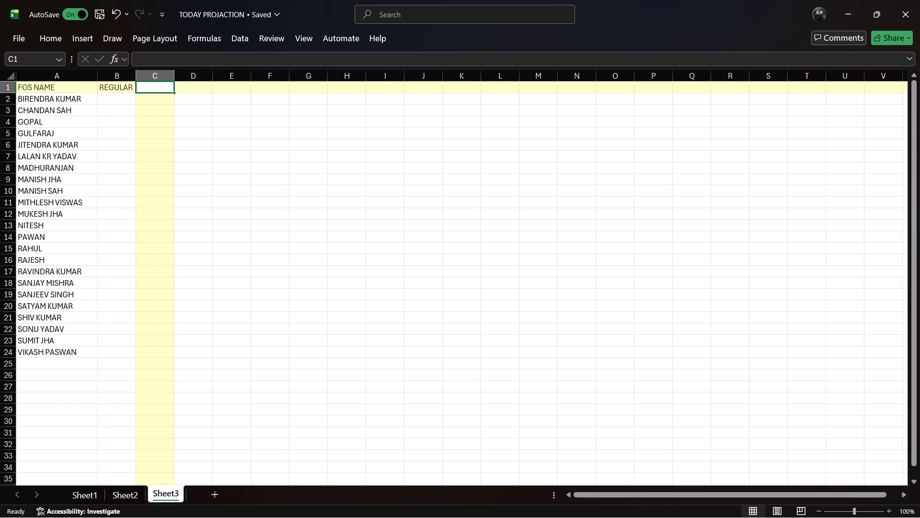
{"action": "type", "text": "WRITEOFF"}
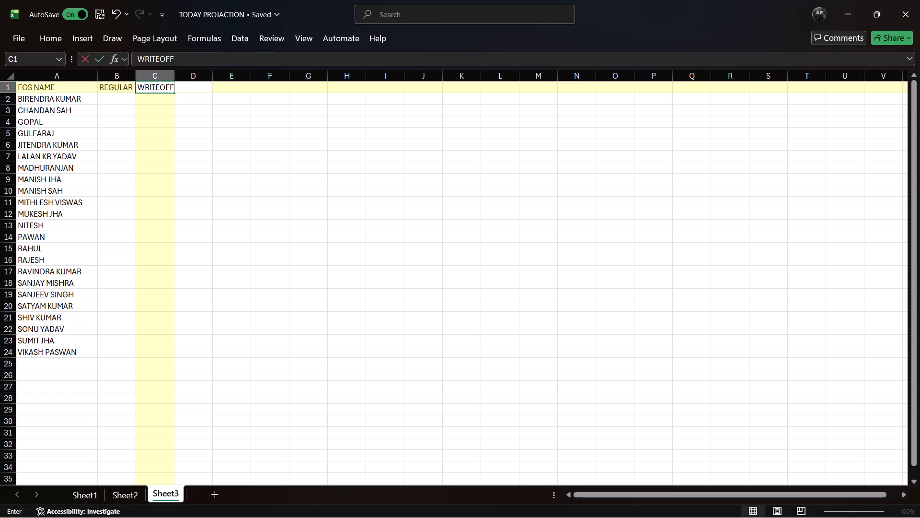
{"action": "key", "text": "Right"}
{"action": "left_click", "coordinate": [343, 245]}
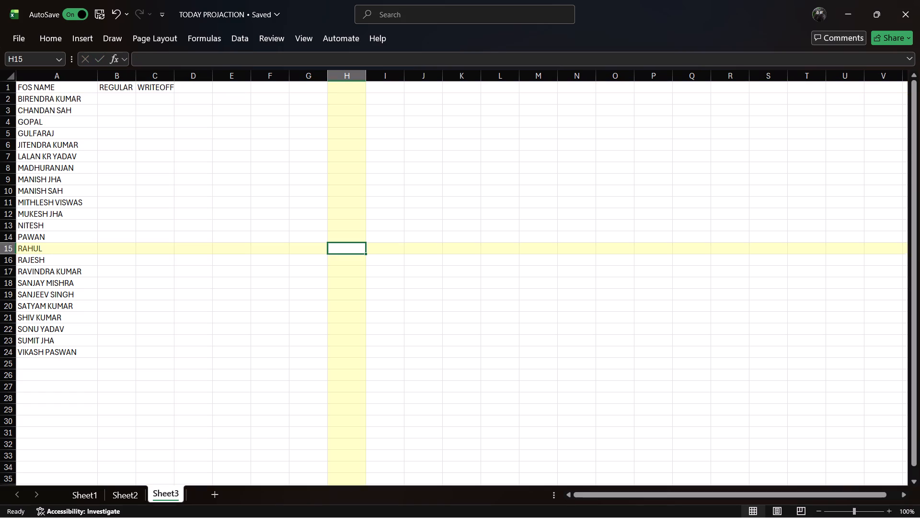
{"action": "left_click", "coordinate": [198, 88]}
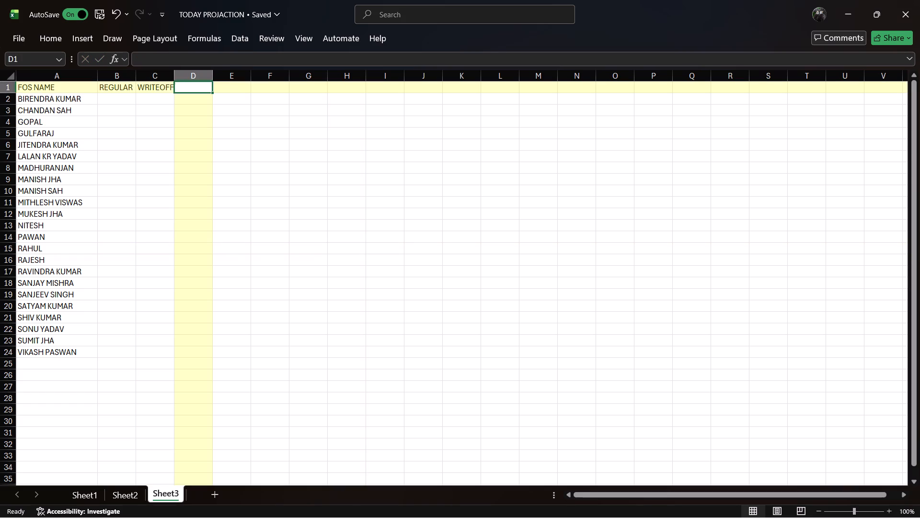
{"action": "type", "text": "RE"}
{"action": "type", "text": "PO"}
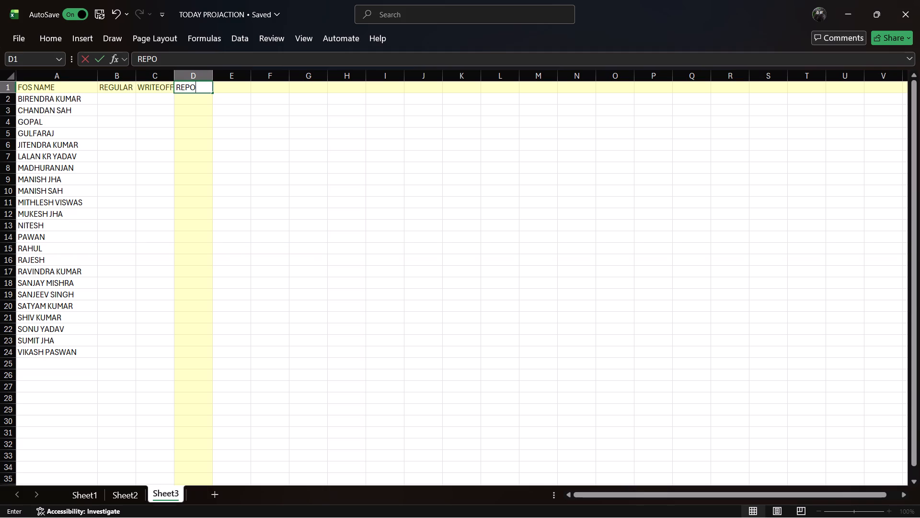
{"action": "left_click", "coordinate": [244, 248]}
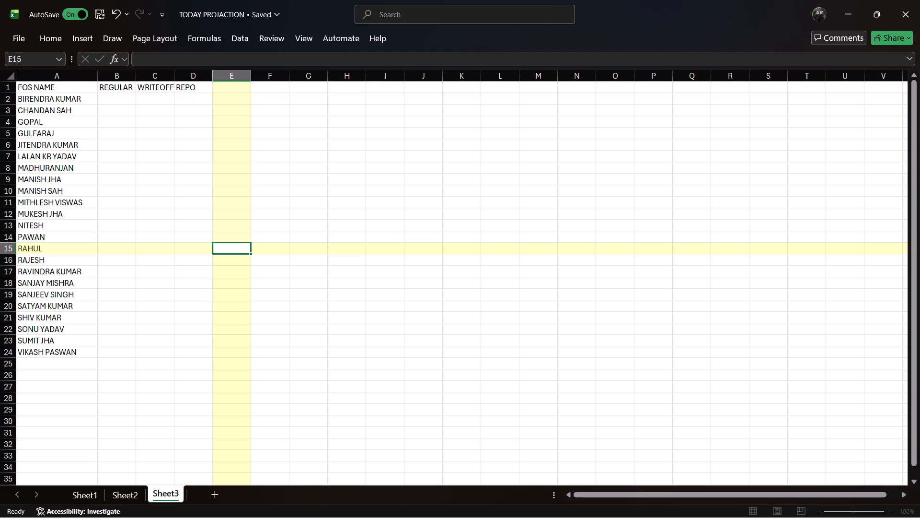
Auto-fit the widths of columns B and C to their REGULAR and WRITEOFF headings.
{"action": "double_click", "coordinate": [128, 77]}
{"action": "double_click", "coordinate": [135, 76]}
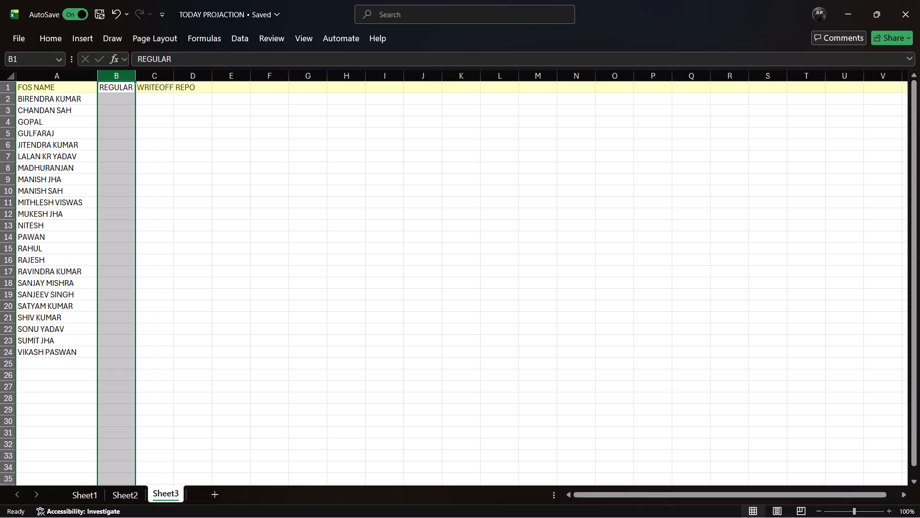
{"action": "double_click", "coordinate": [132, 75]}
{"action": "double_click", "coordinate": [171, 73]}
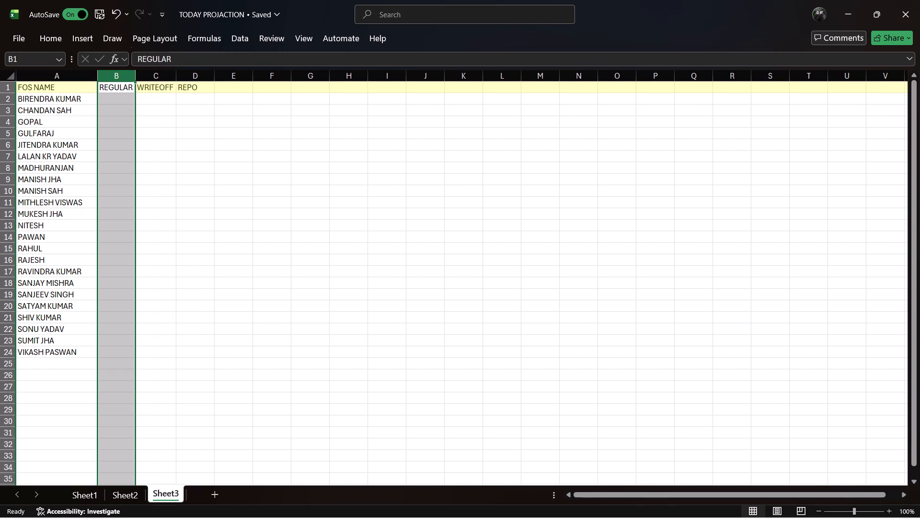
{"action": "left_click", "coordinate": [209, 143]}
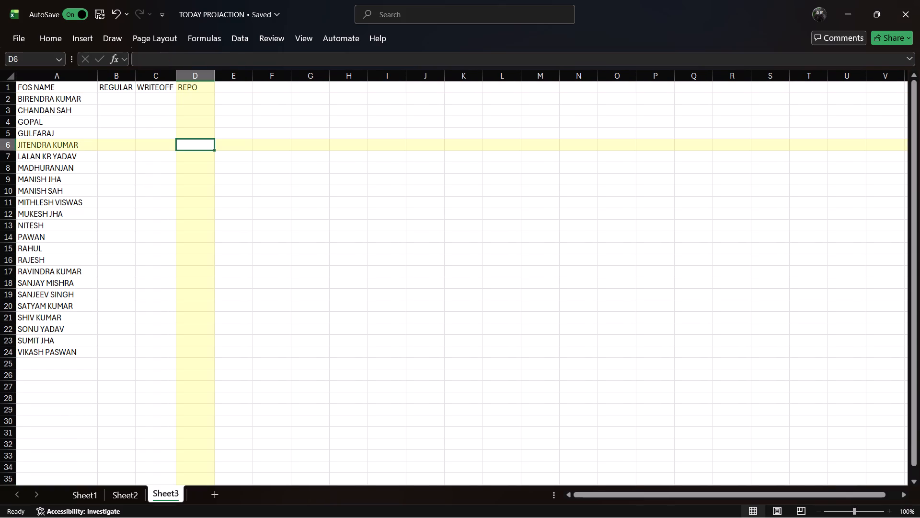
Clear all the names in A2:A24 of Sheet3, keeping the heading row.
{"action": "left_click", "coordinate": [106, 102]}
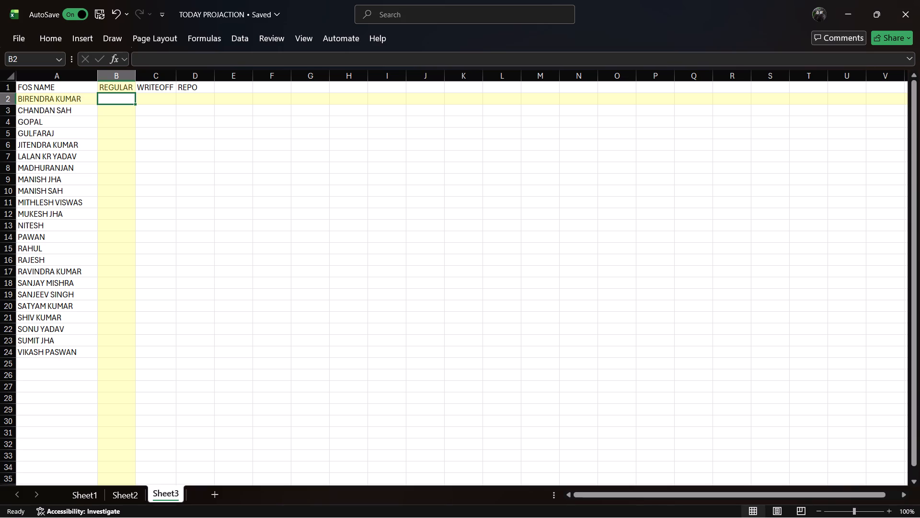
{"action": "left_click", "coordinate": [60, 98]}
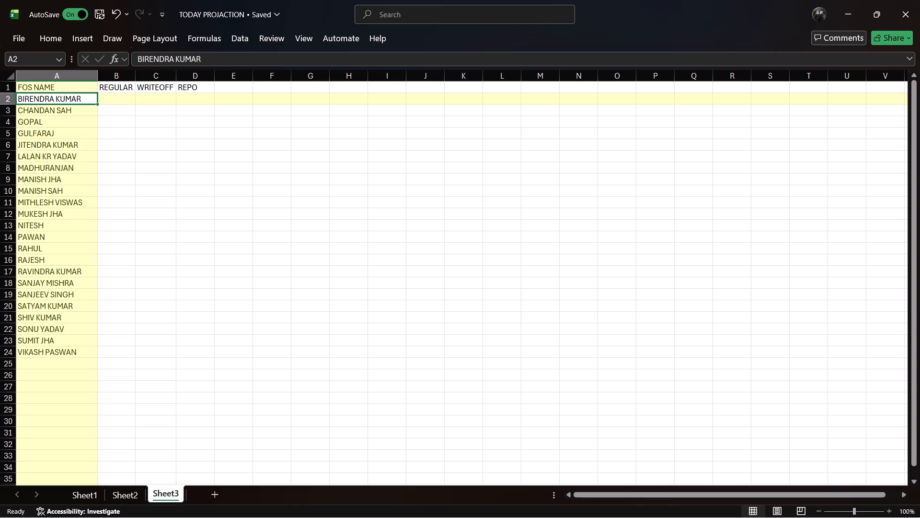
{"action": "key", "text": "shift+Down"}
{"action": "key", "text": "shift+Down"}
{"action": "key", "text": "shift+Down"}
{"action": "key", "text": "shift+Down"}
{"action": "key", "text": "shift+Down"}
{"action": "key", "text": "shift+Down"}
{"action": "key", "text": "shift+Down"}
{"action": "key", "text": "shift+Down"}
{"action": "key", "text": "shift+Down"}
{"action": "key", "text": "shift+Down"}
{"action": "key", "text": "shift+Down"}
{"action": "key", "text": "shift+Down"}
{"action": "key", "text": "shift+Down"}
{"action": "key", "text": "shift+Down"}
{"action": "key", "text": "shift+Down"}
{"action": "key", "text": "shift+Down"}
{"action": "key", "text": "shift+Down"}
{"action": "key", "text": "shift+Down"}
{"action": "key", "text": "shift+Down"}
{"action": "key", "text": "shift+Down"}
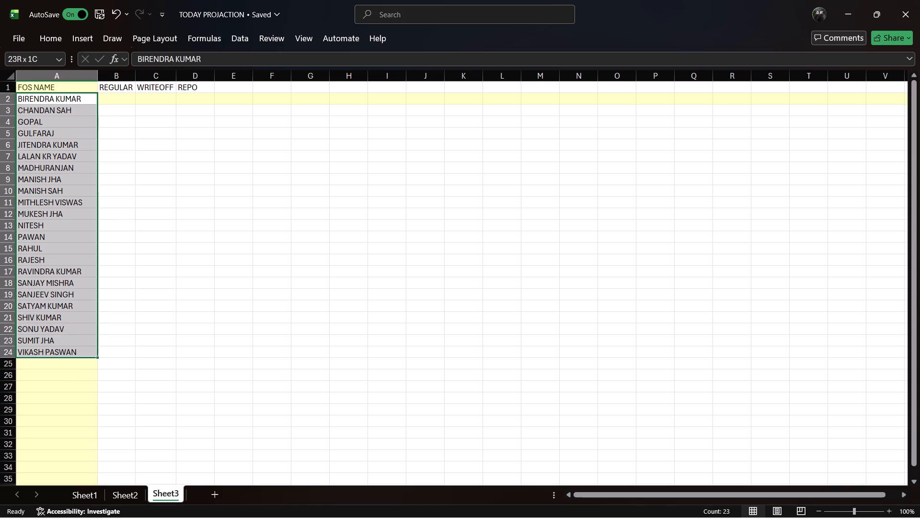
{"action": "key", "text": "Delete"}
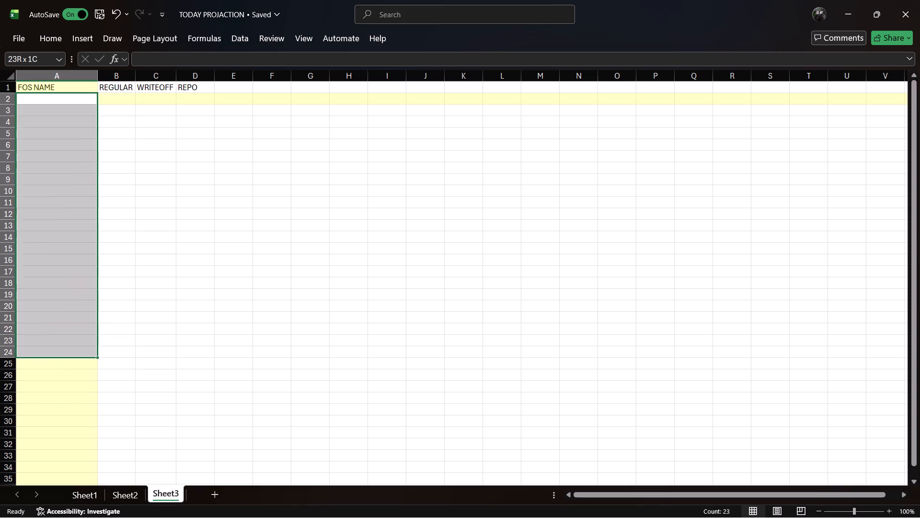
{"action": "left_click", "coordinate": [271, 181]}
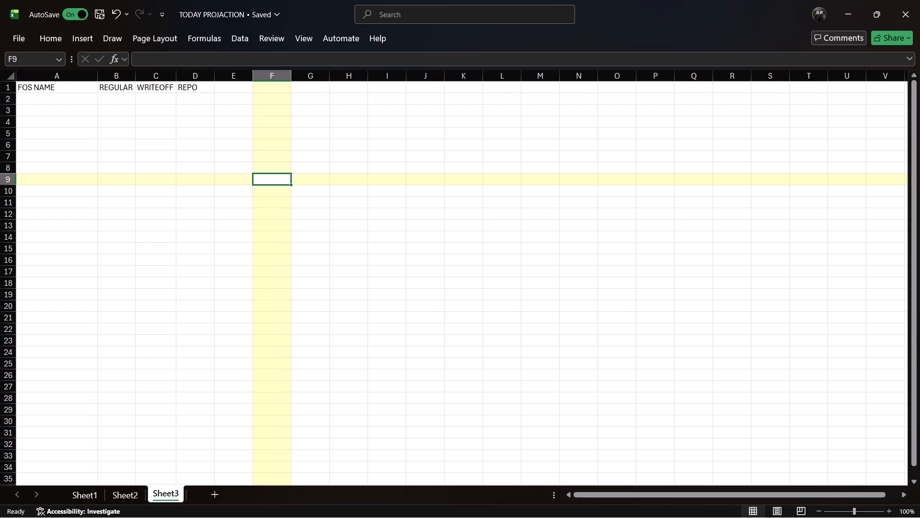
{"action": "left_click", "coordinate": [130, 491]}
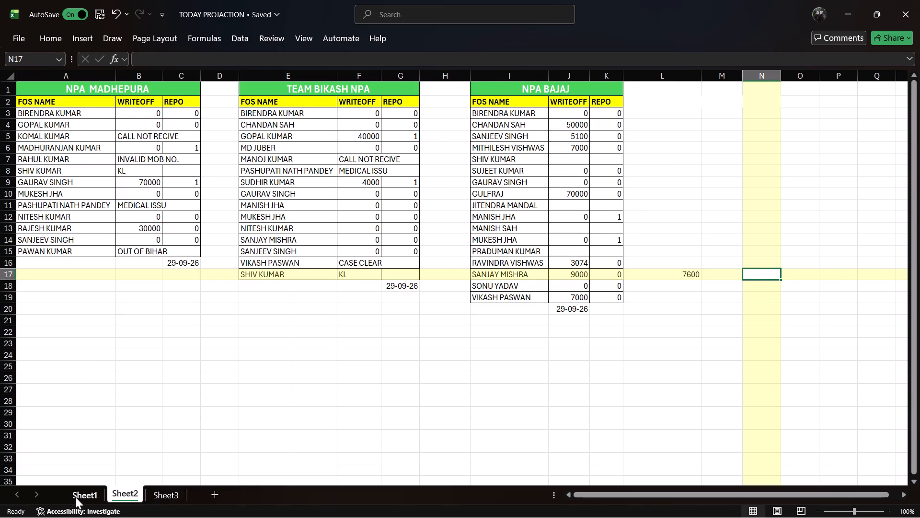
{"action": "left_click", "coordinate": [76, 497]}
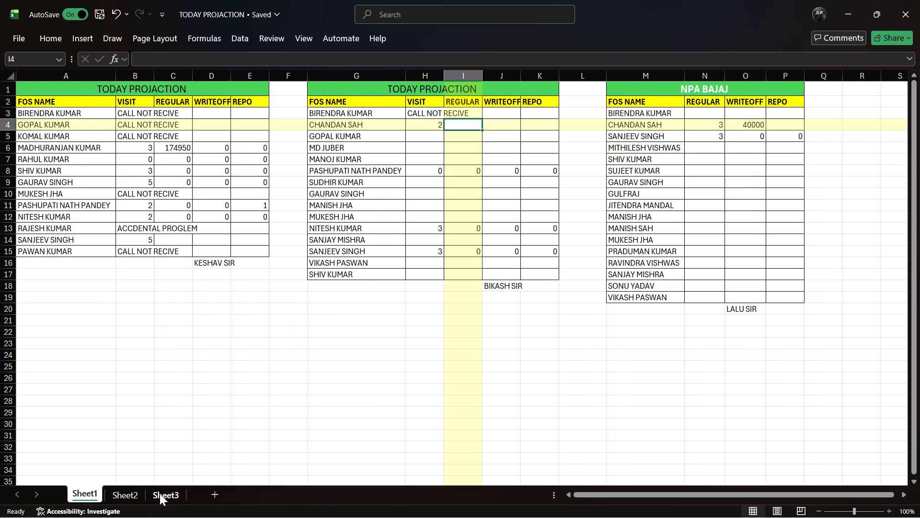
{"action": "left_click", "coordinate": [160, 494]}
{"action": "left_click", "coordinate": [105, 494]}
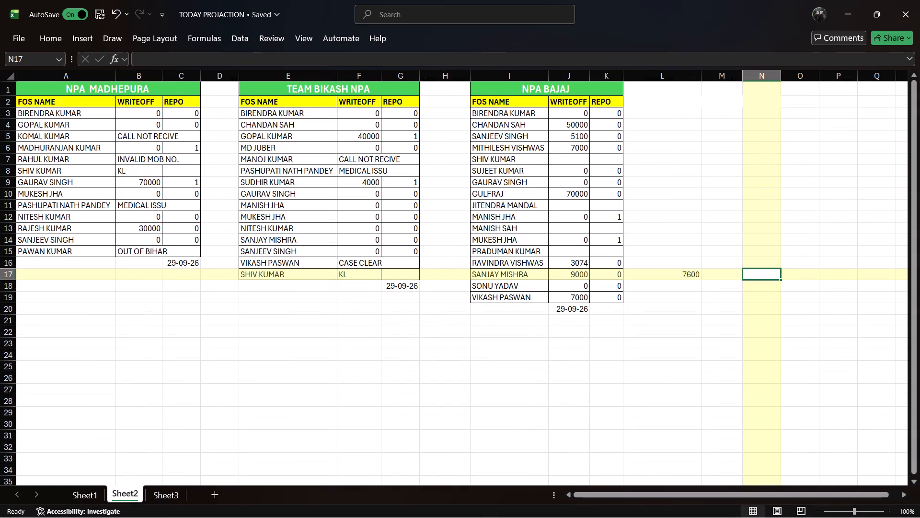
Switch to the Daily working OCTOBER 2026 workbook and permanently delete Sheet1, which holds the FOS name pivot table.
{"action": "key", "text": "alt+Tab"}
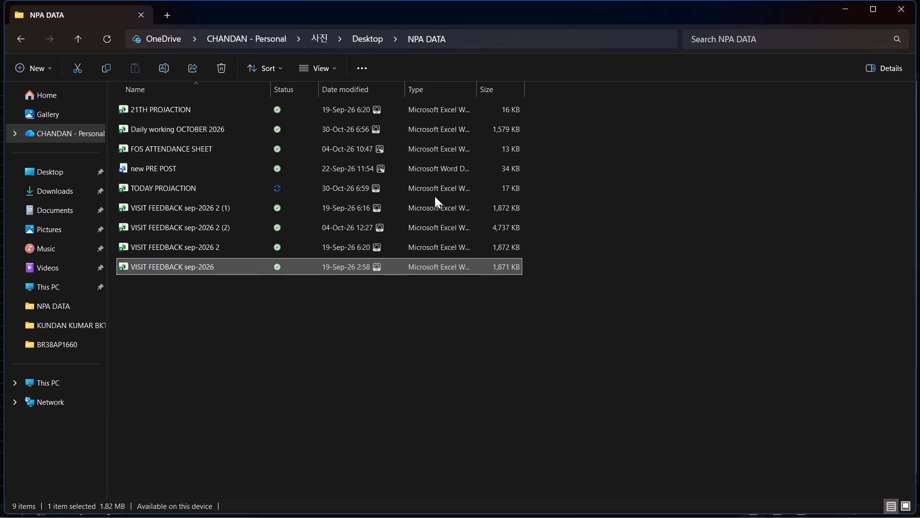
{"action": "double_click", "coordinate": [243, 129]}
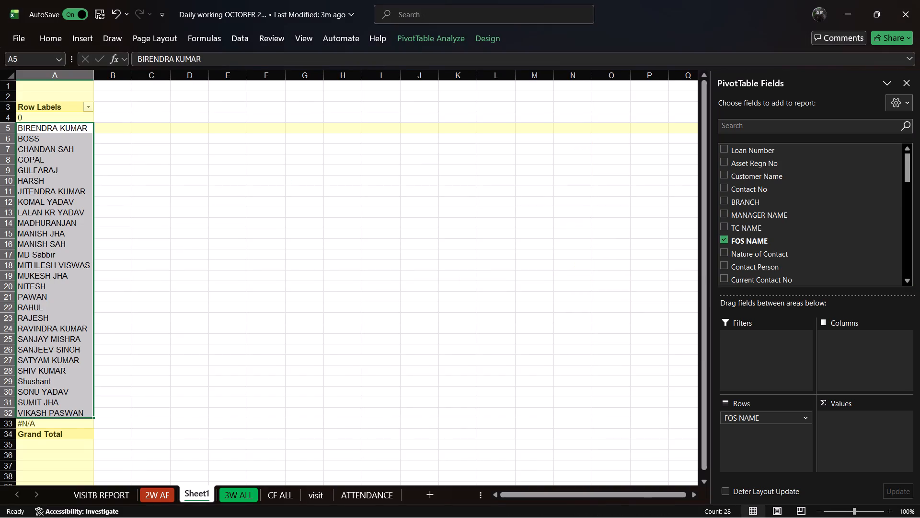
{"action": "left_click", "coordinate": [280, 236]}
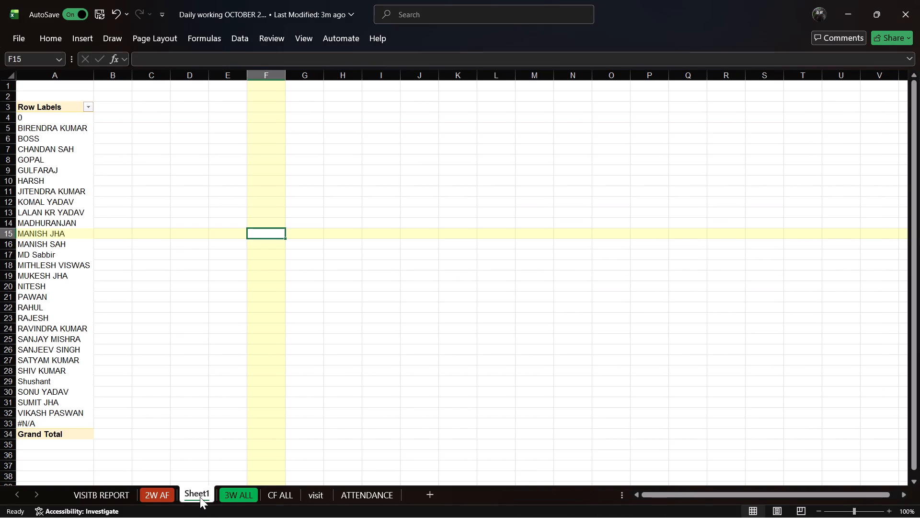
{"action": "right_click", "coordinate": [200, 497]}
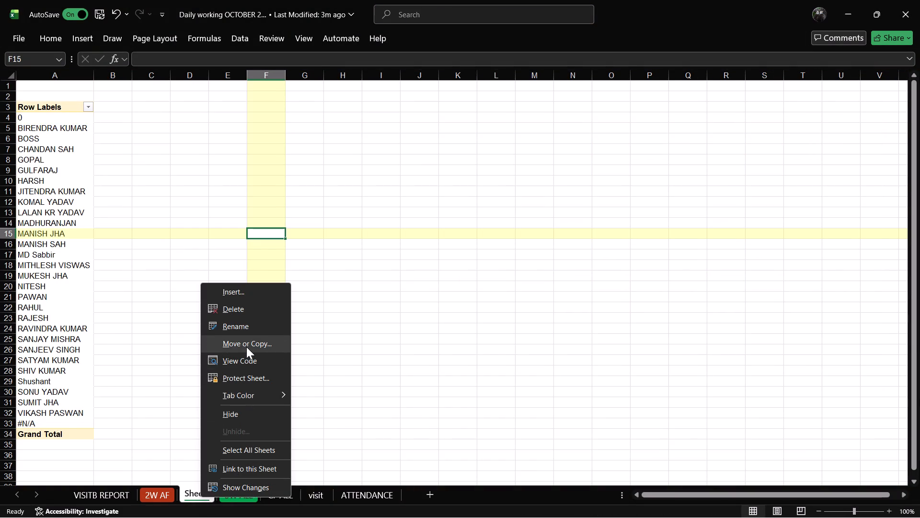
{"action": "left_click", "coordinate": [244, 306]}
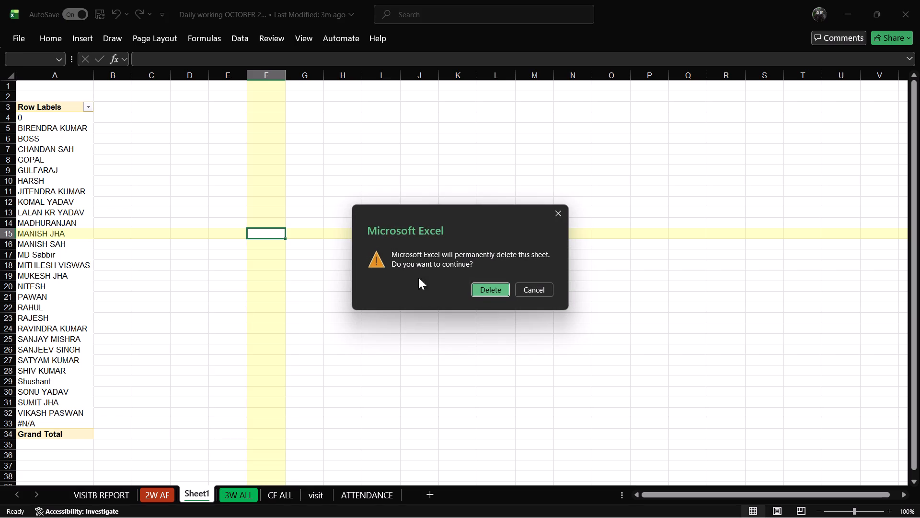
{"action": "left_click", "coordinate": [487, 288]}
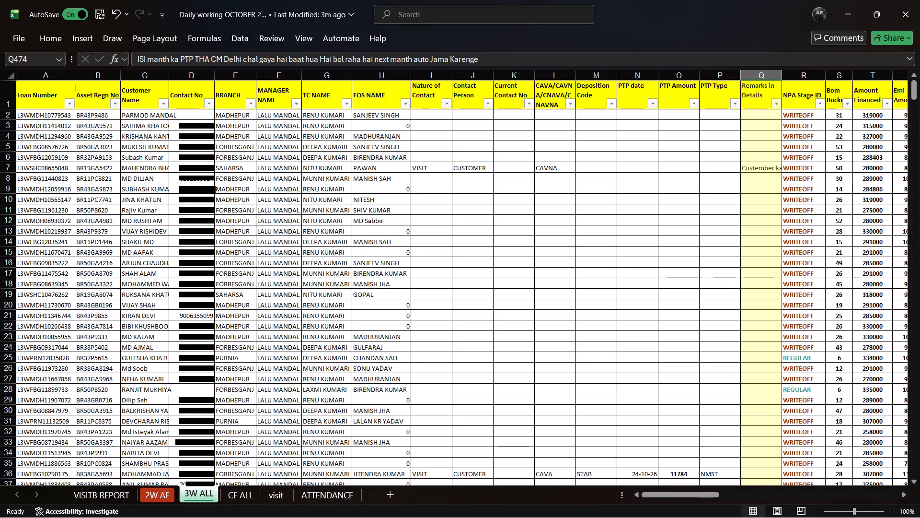
Start inserting a new PivotTable from the 3W ALL sheet's data.
{"action": "left_click", "coordinate": [203, 497]}
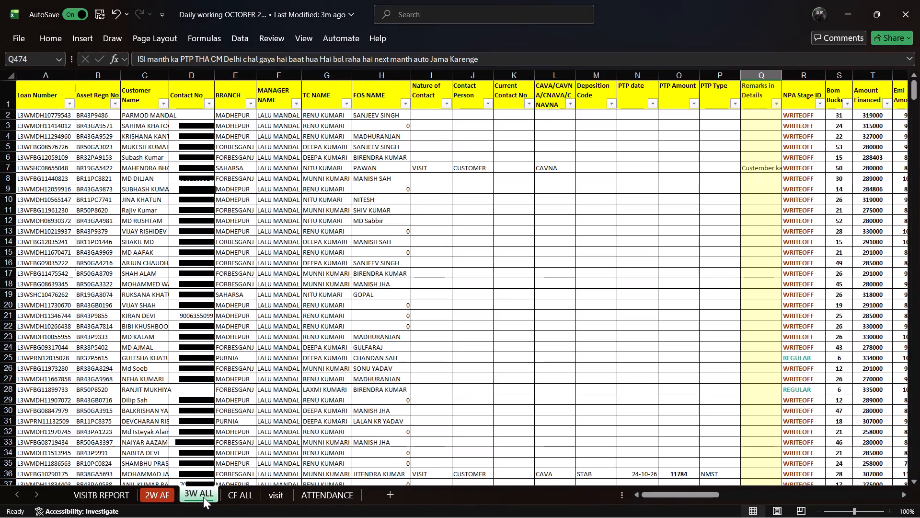
{"action": "double_click", "coordinate": [203, 497]}
{"action": "left_click", "coordinate": [362, 254]}
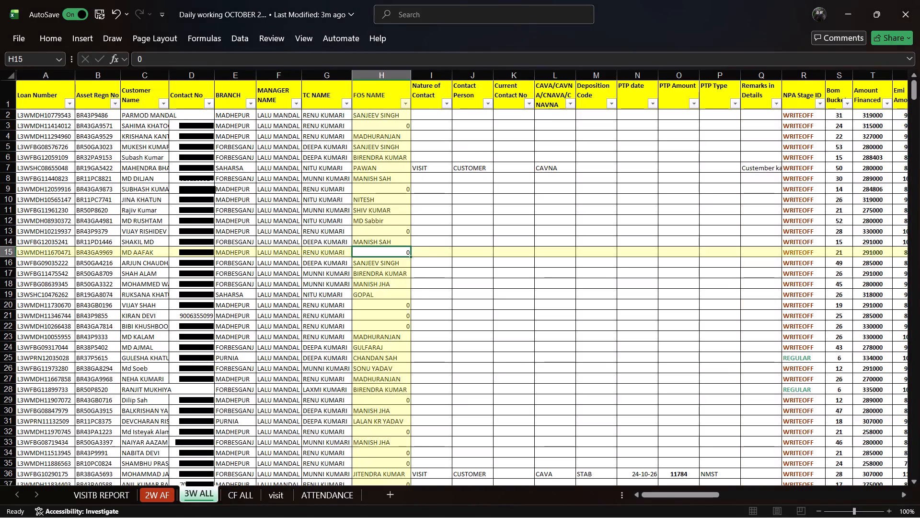
{"action": "left_click", "coordinate": [154, 496]}
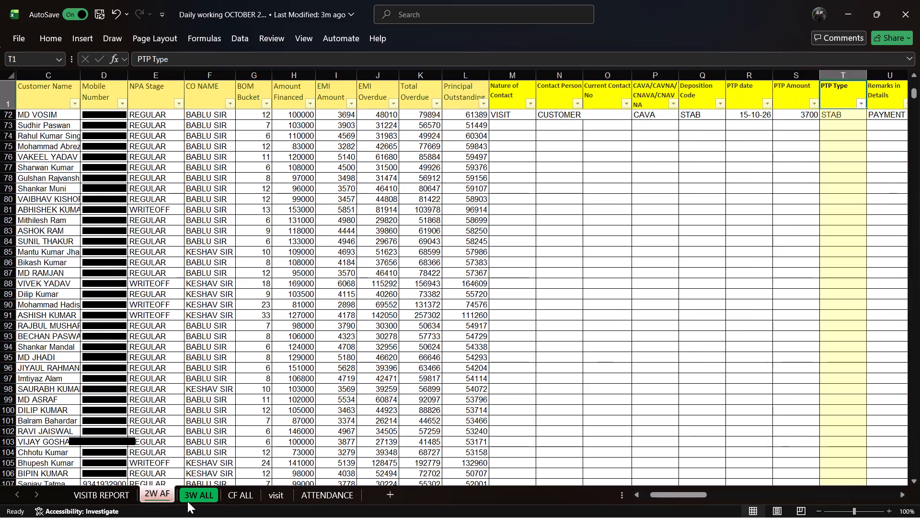
{"action": "left_click", "coordinate": [201, 501]}
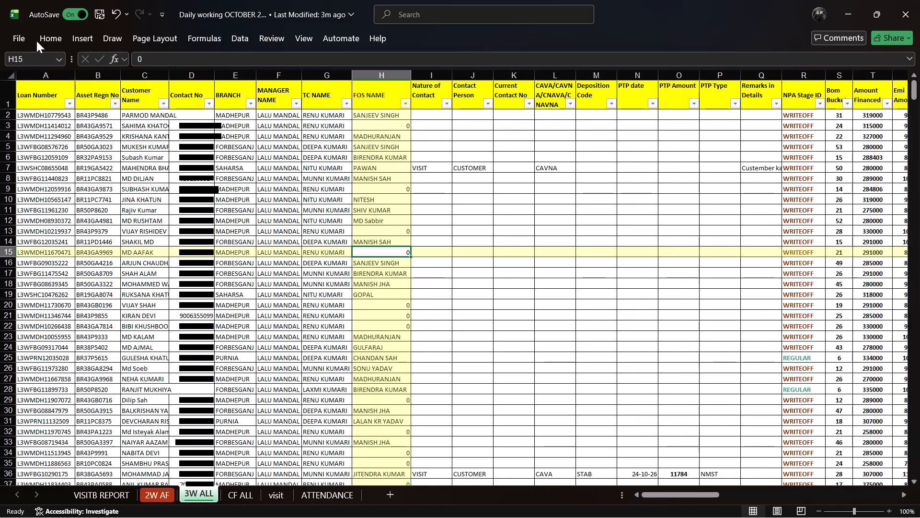
{"action": "left_click", "coordinate": [57, 41]}
{"action": "left_click", "coordinate": [92, 32]}
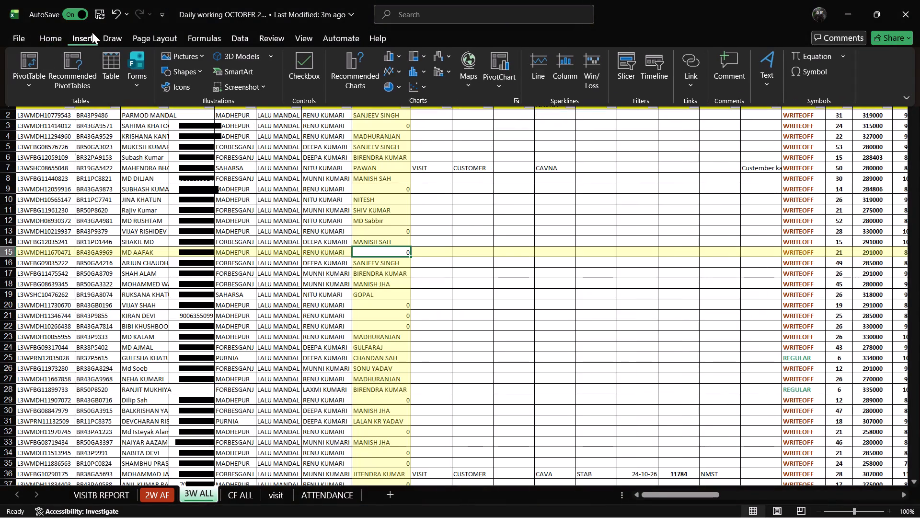
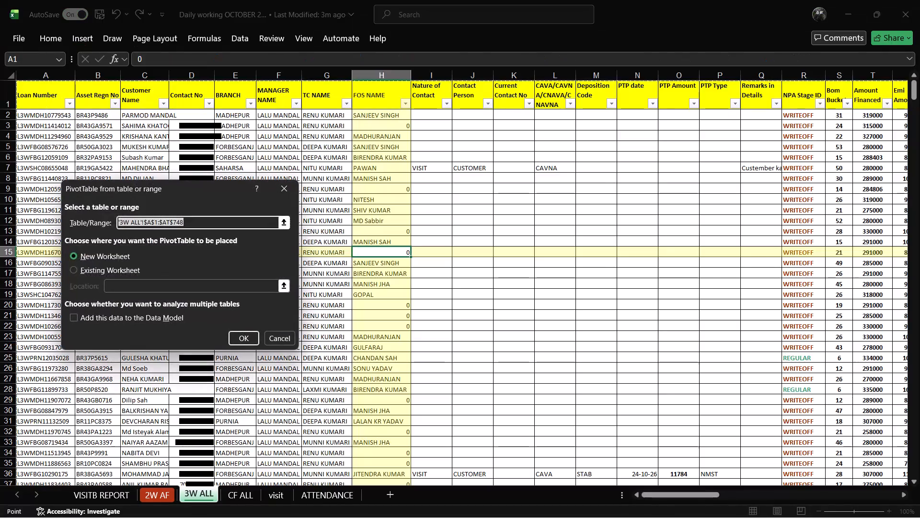
Create the PivotTable from the 3W ALL data on a new worksheet, with FOS NAME as its row field.
{"action": "key", "text": "Return"}
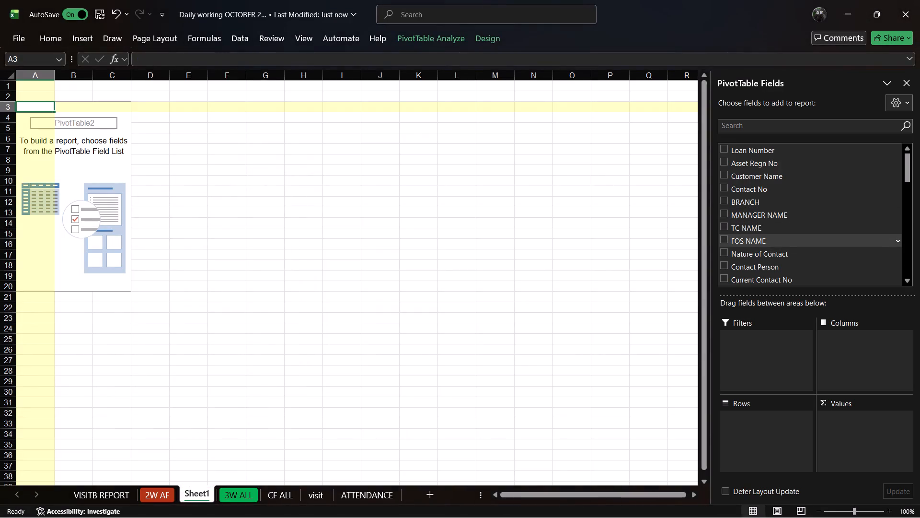
{"action": "left_click_drag", "start_coordinate": [724, 237], "coordinate": [746, 439]}
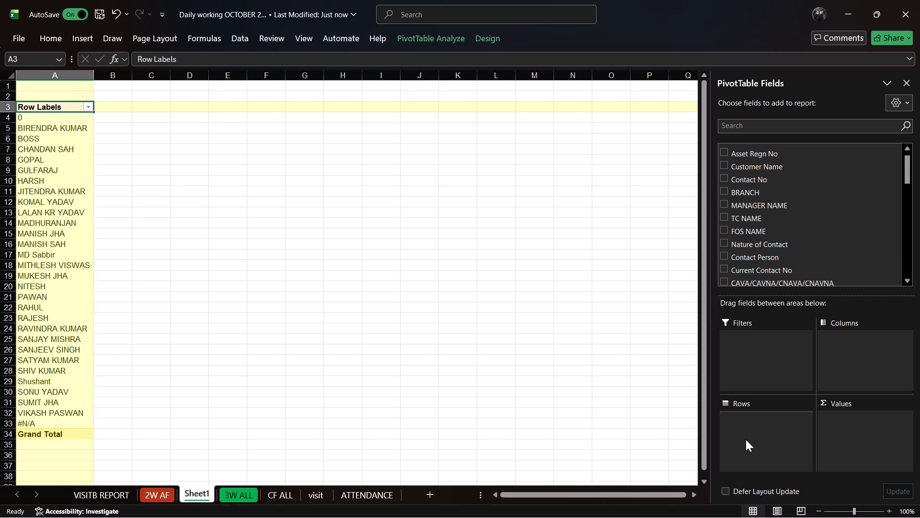
{"action": "left_click", "coordinate": [561, 310]}
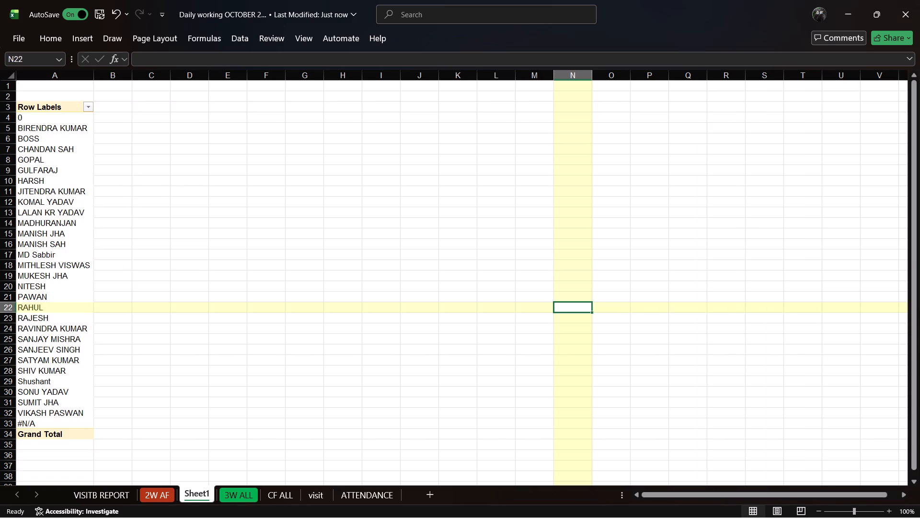
Copy all the pivot's FOS names, without the Grand Total, into Sheet3 of TODAY PROJACTION starting at A2.
{"action": "left_click", "coordinate": [75, 124]}
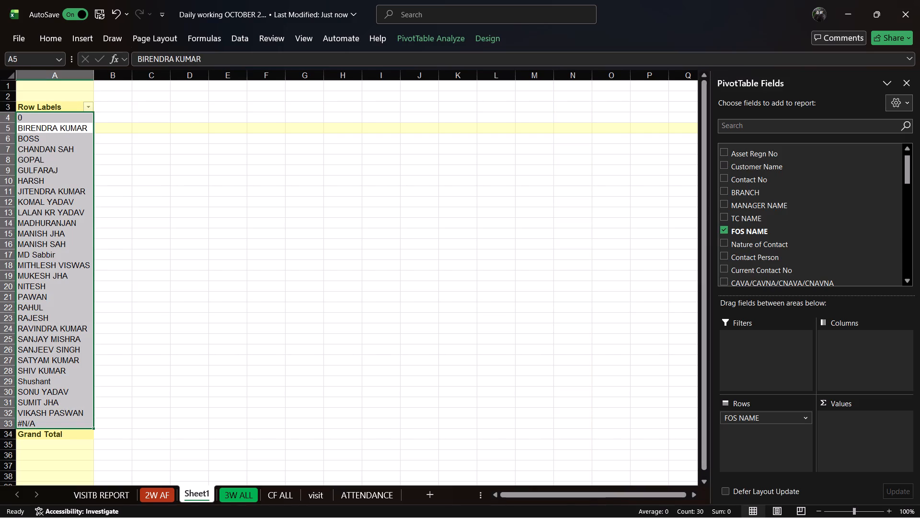
{"action": "key", "text": "ctrl+c"}
{"action": "key", "text": "alt+Tab"}
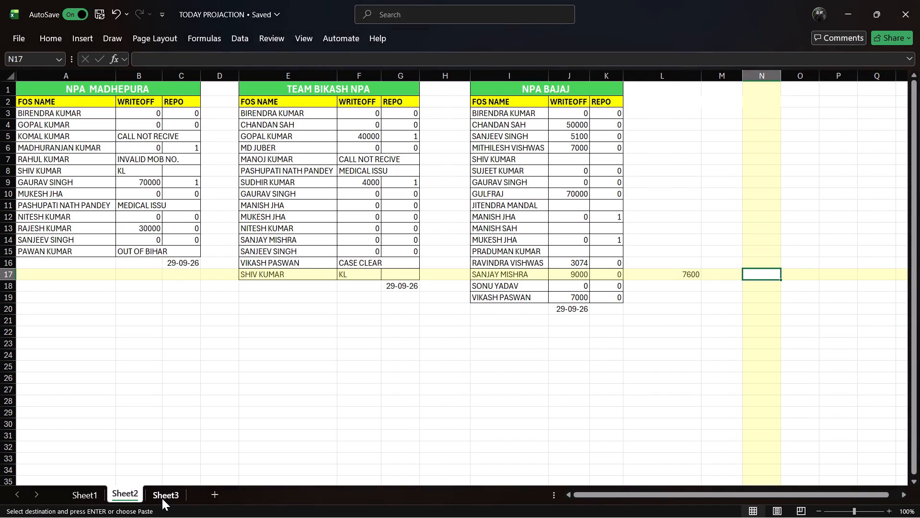
{"action": "left_click", "coordinate": [162, 498]}
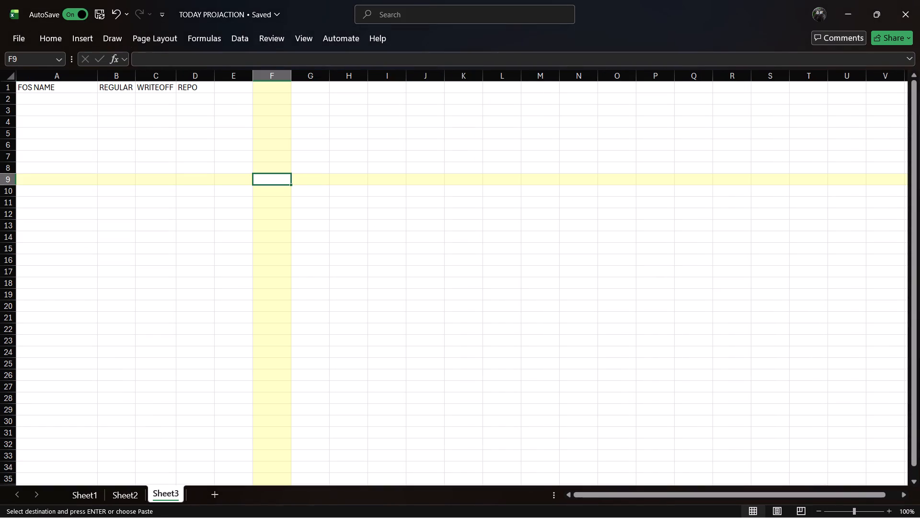
{"action": "left_click", "coordinate": [56, 96]}
{"action": "key", "text": "ctrl+v"}
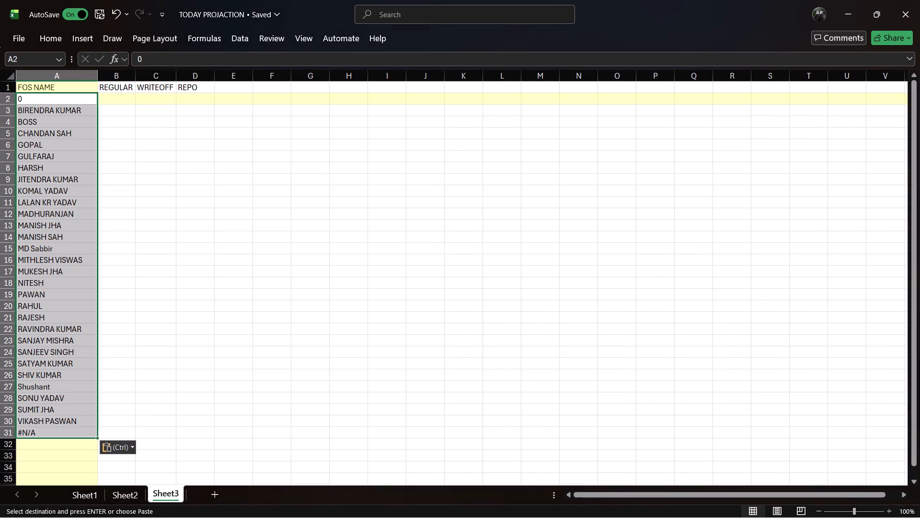
Return to the Daily working OCTOBER 2026 workbook and permanently delete the pivot table's Sheet1.
{"action": "key", "text": "alt+Tab"}
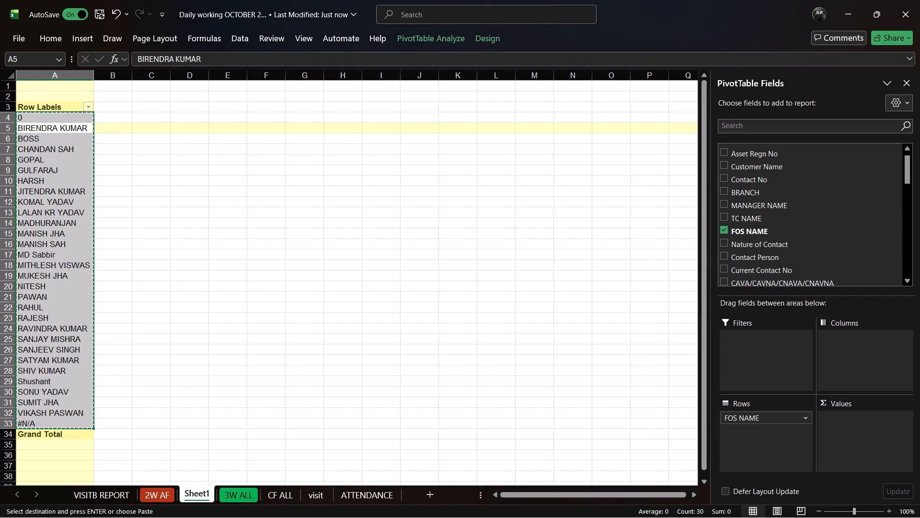
{"action": "left_click", "coordinate": [414, 235]}
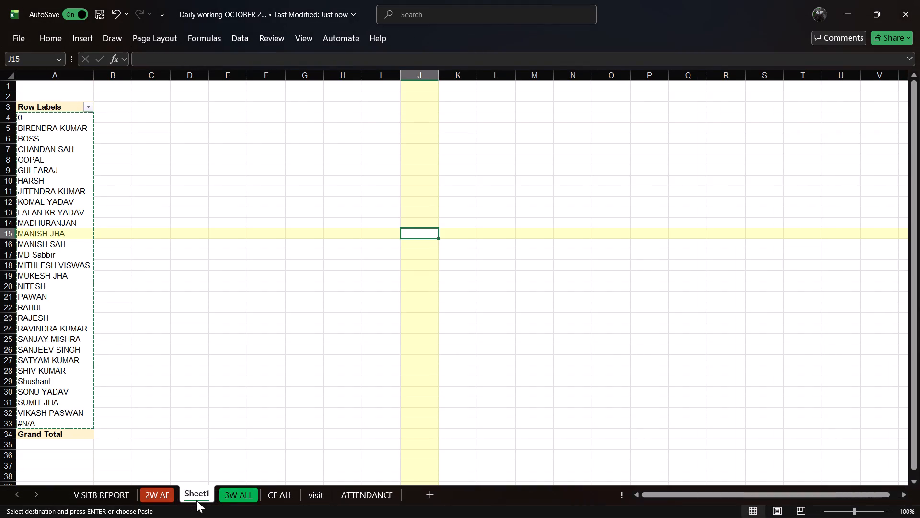
{"action": "right_click", "coordinate": [197, 503]}
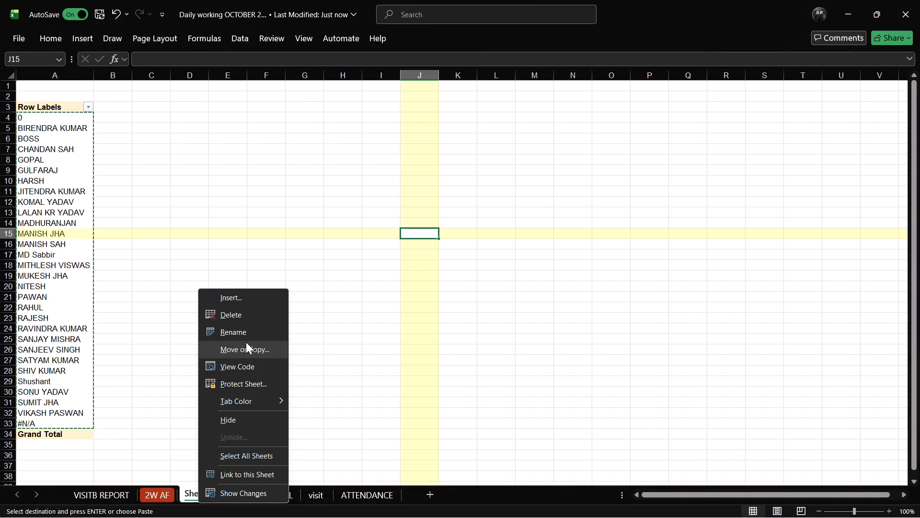
{"action": "left_click", "coordinate": [242, 318]}
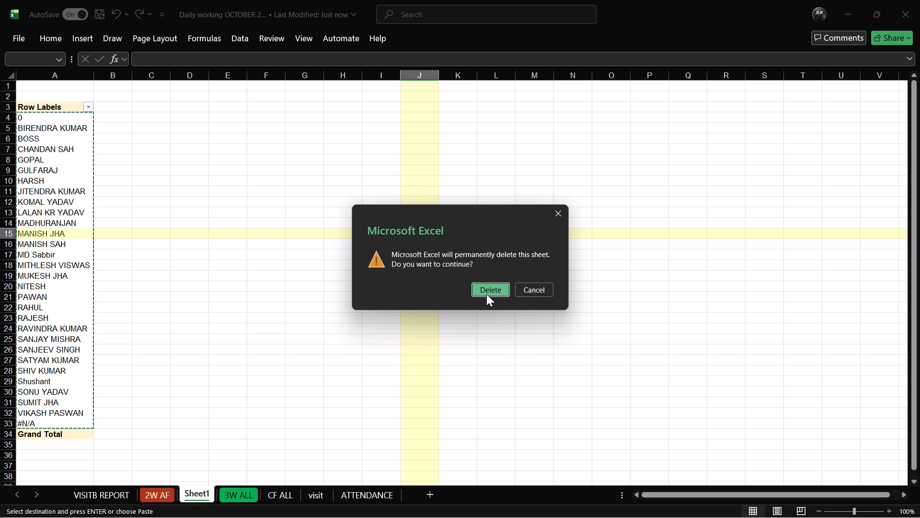
{"action": "left_click", "coordinate": [486, 291]}
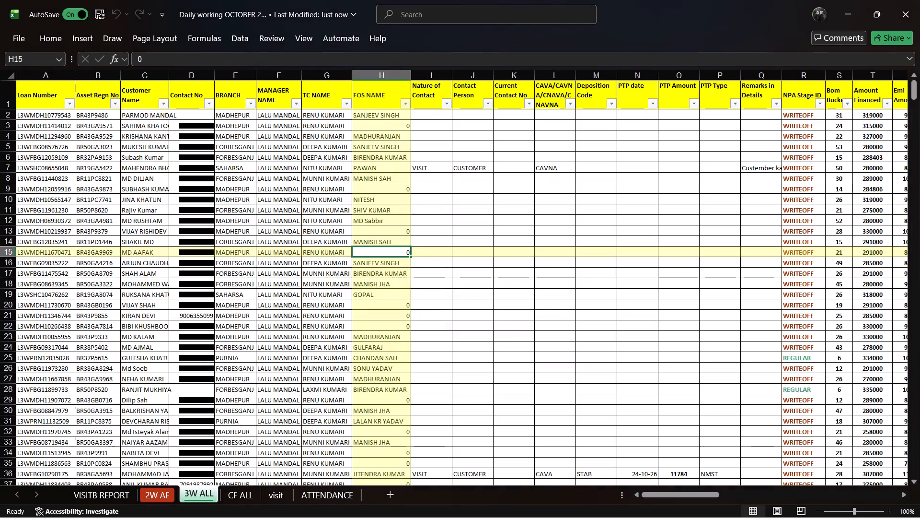
Switch back to Sheet3 of TODAY PROJACTION and delete the rows holding 0 and BOSS.
{"action": "key", "text": "alt+Tab"}
{"action": "left_click", "coordinate": [408, 223]}
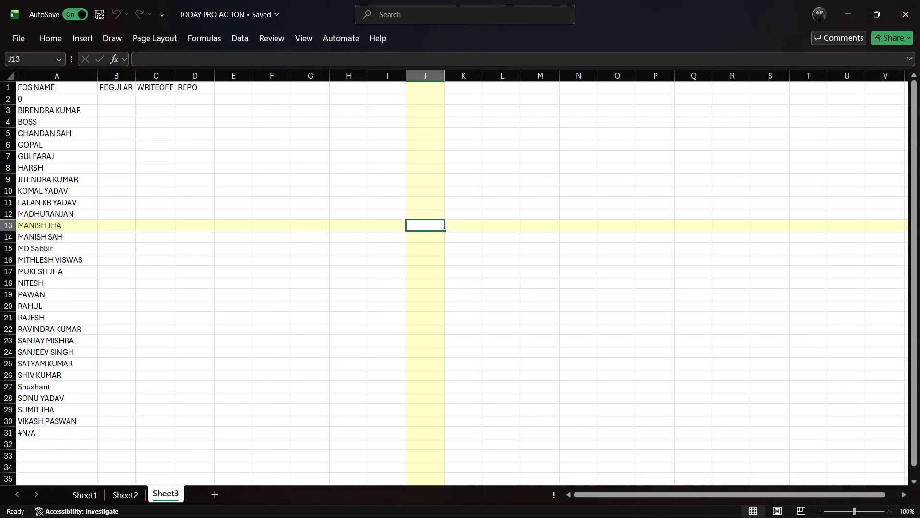
{"action": "left_click", "coordinate": [11, 97]}
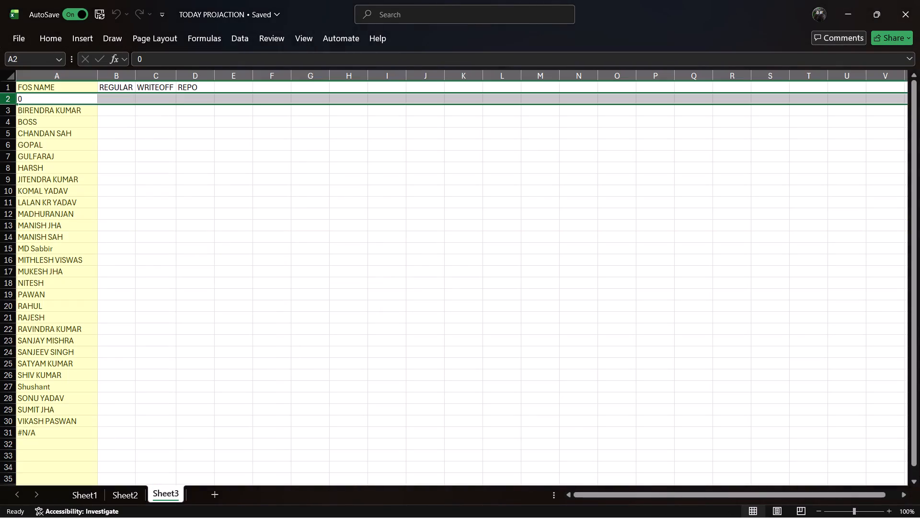
{"action": "key", "text": "ctrl+minus"}
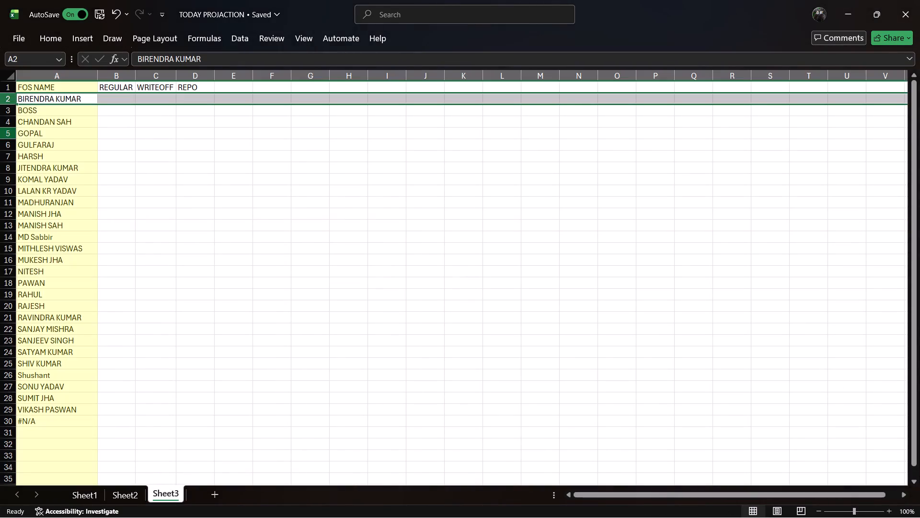
{"action": "left_click", "coordinate": [1, 111]}
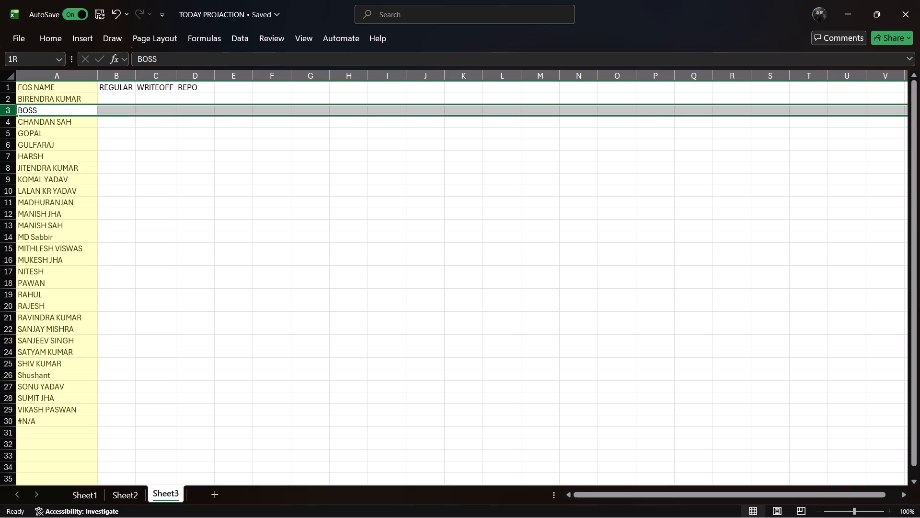
{"action": "key", "text": "ctrl+minus"}
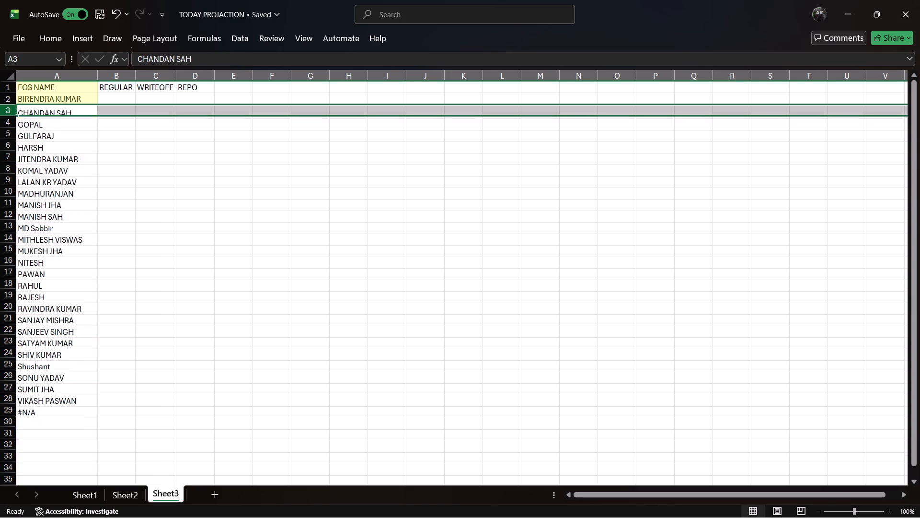
Delete the HARSH row from the name list, followed by row 7 and row 11 of the shortened list.
{"action": "left_click", "coordinate": [3, 145]}
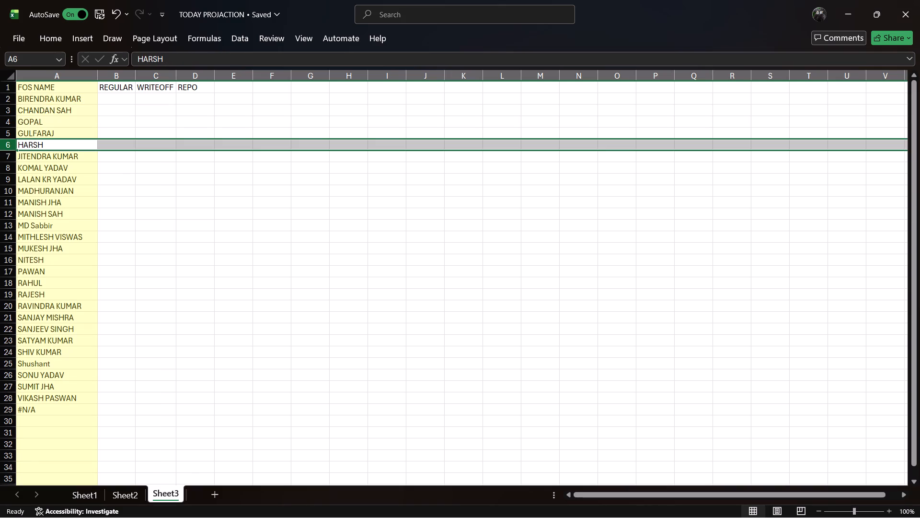
{"action": "key", "text": "ctrl+minus"}
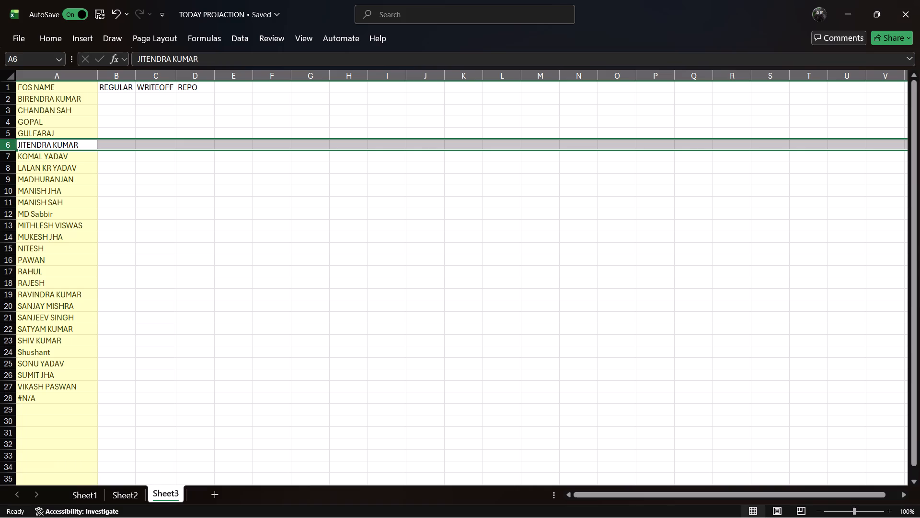
{"action": "left_click", "coordinate": [0, 155]}
{"action": "key", "text": "ctrl+minus"}
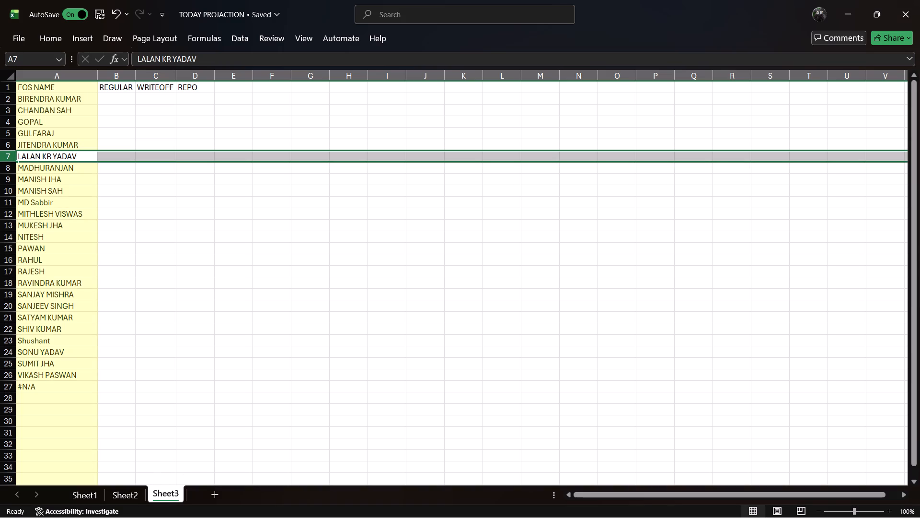
{"action": "left_click", "coordinate": [8, 203]}
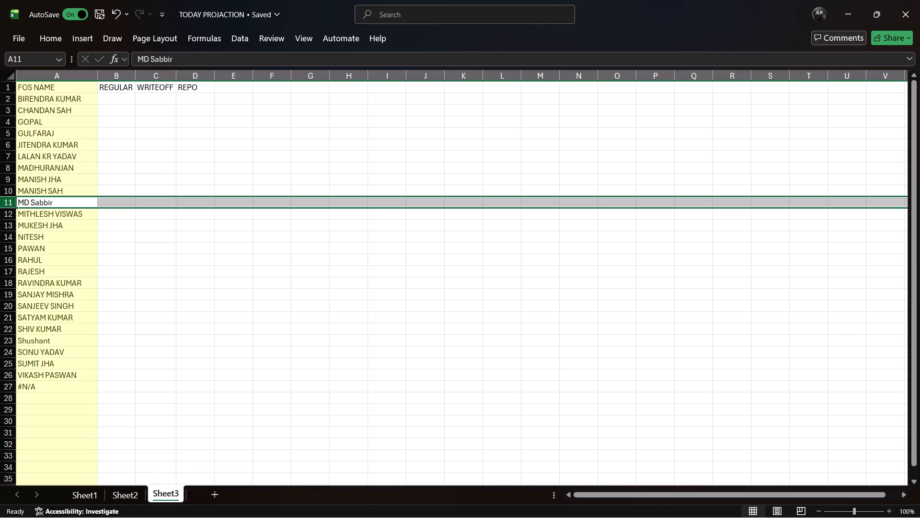
{"action": "key", "text": "ctrl+minus"}
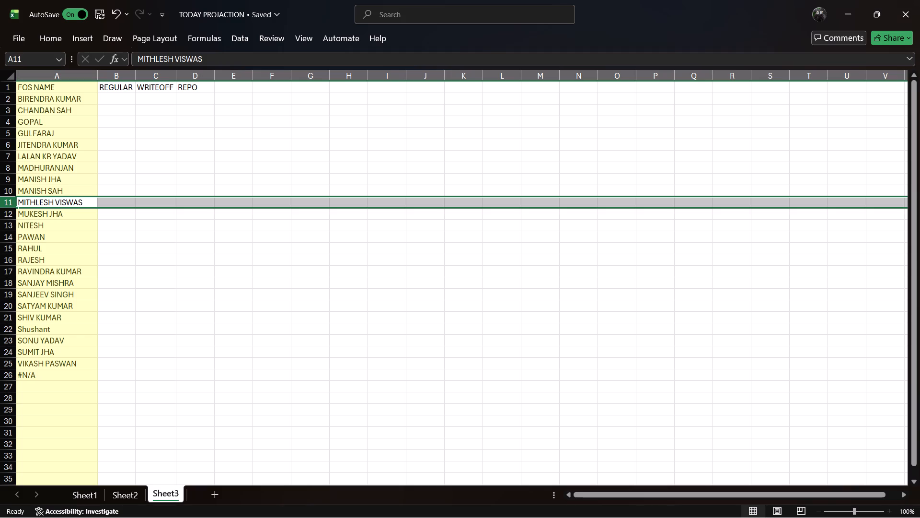
Delete the #N/A row and the Shushant row from the lower part of the FOS NAME list.
{"action": "left_click", "coordinate": [3, 373]}
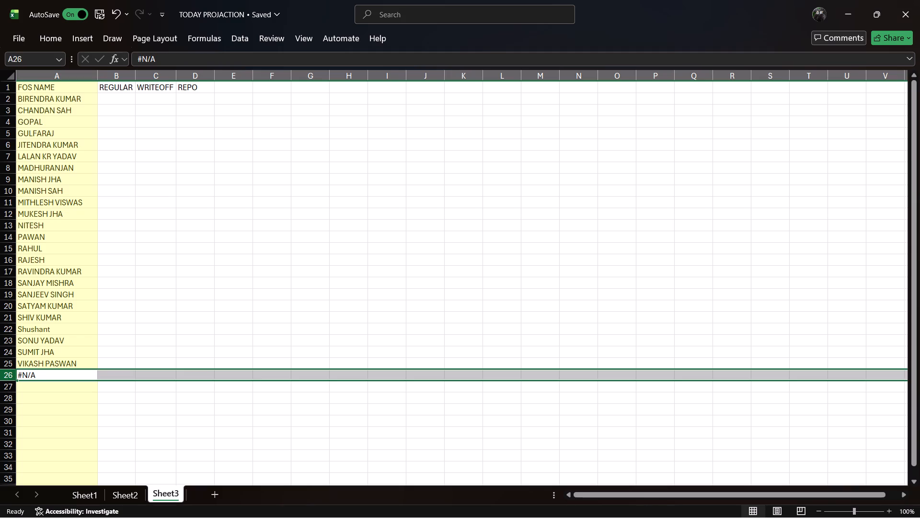
{"action": "key", "text": "ctrl+minus"}
{"action": "left_click", "coordinate": [251, 330]}
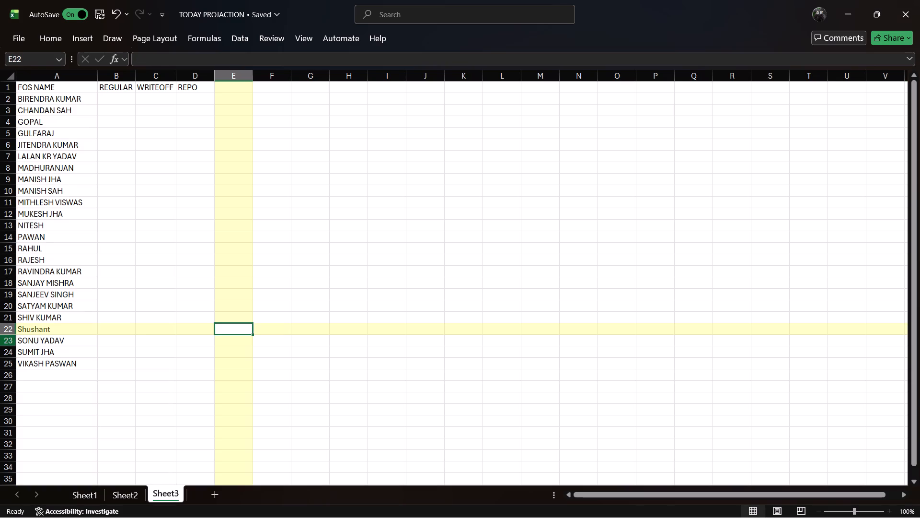
{"action": "left_click", "coordinate": [8, 327]}
{"action": "key", "text": "ctrl+minus"}
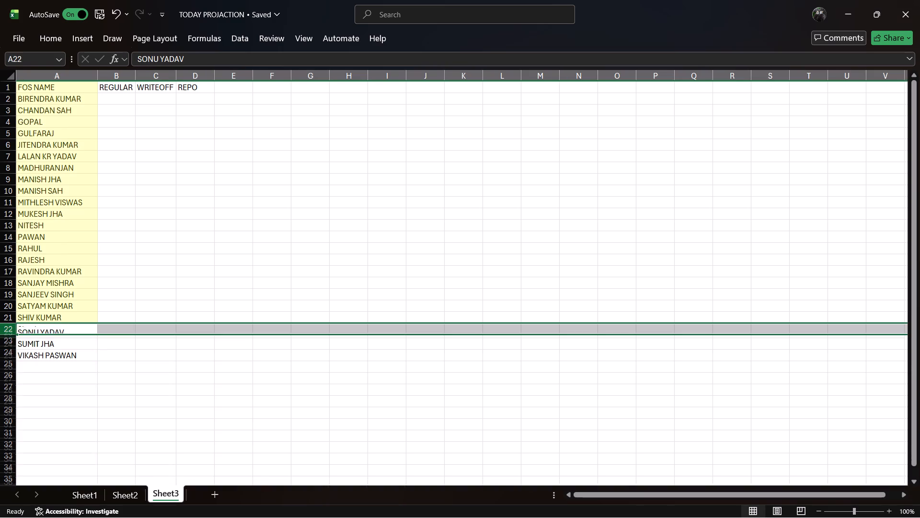
{"action": "left_click", "coordinate": [304, 207]}
{"action": "scroll", "coordinate": [304, 207], "scroll_direction": "up", "scroll_amount": 2}
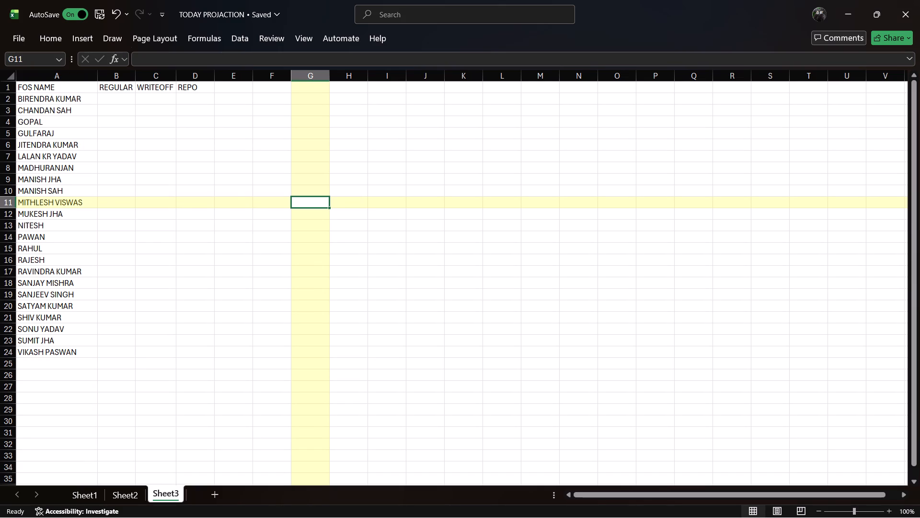
Enter 1.50L in the REGULAR column for MADHURANJAN.
{"action": "left_click", "coordinate": [80, 167]}
{"action": "key", "text": "Right"}
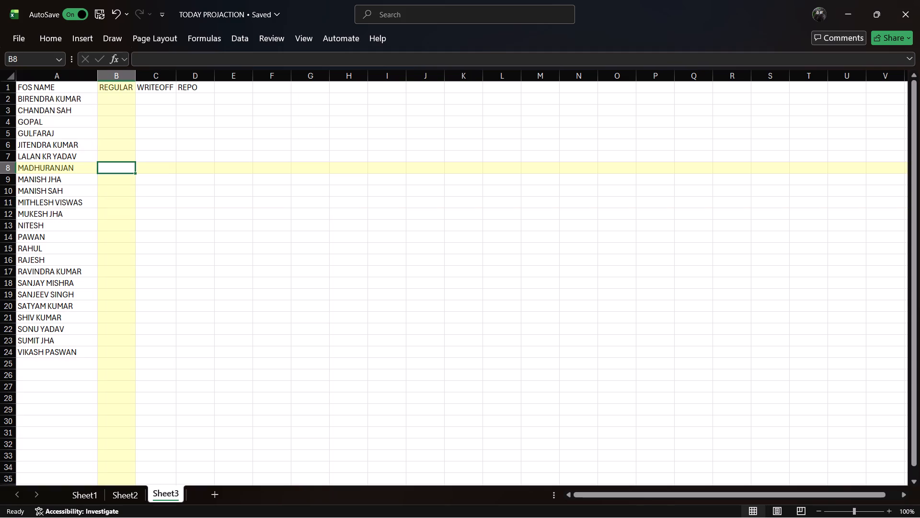
{"action": "key", "text": "1"}
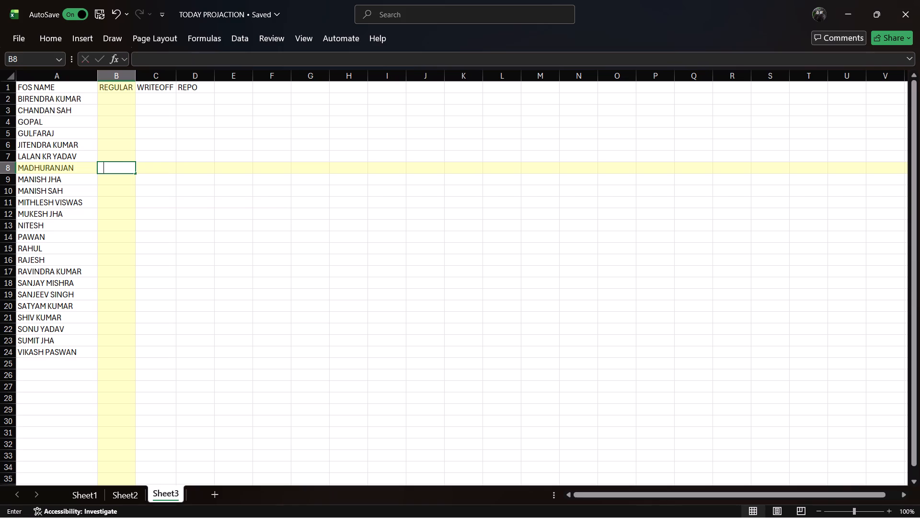
{"action": "key", "text": "period"}
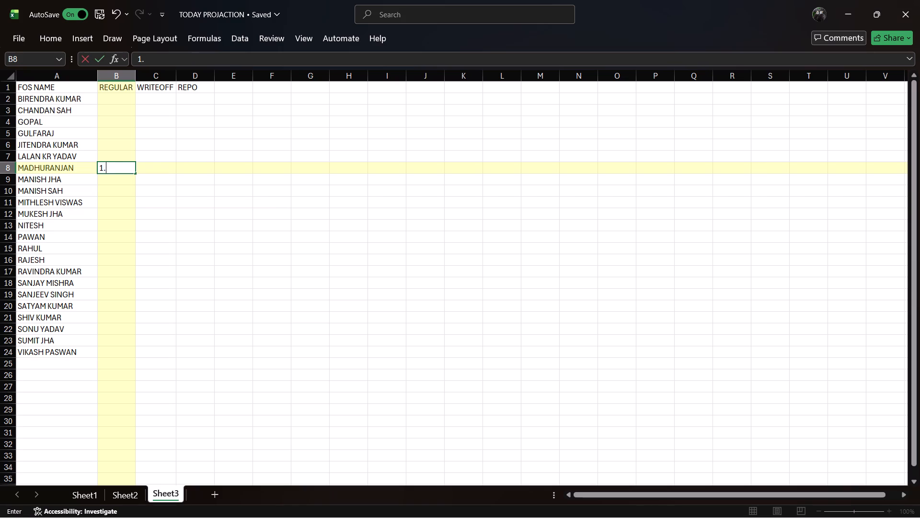
{"action": "key", "text": "5"}
{"action": "key", "text": "0"}
{"action": "key", "text": "l"}
{"action": "left_click", "coordinate": [292, 188]}
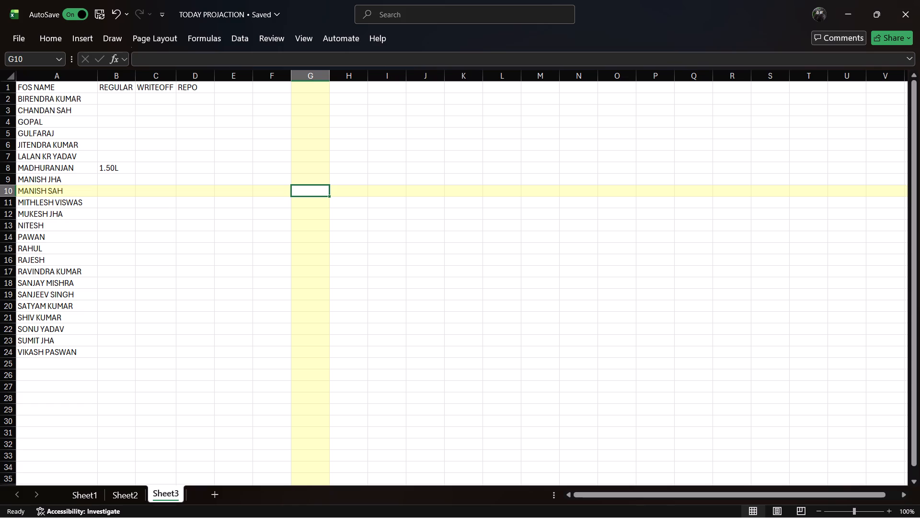
{"action": "left_click", "coordinate": [119, 178]}
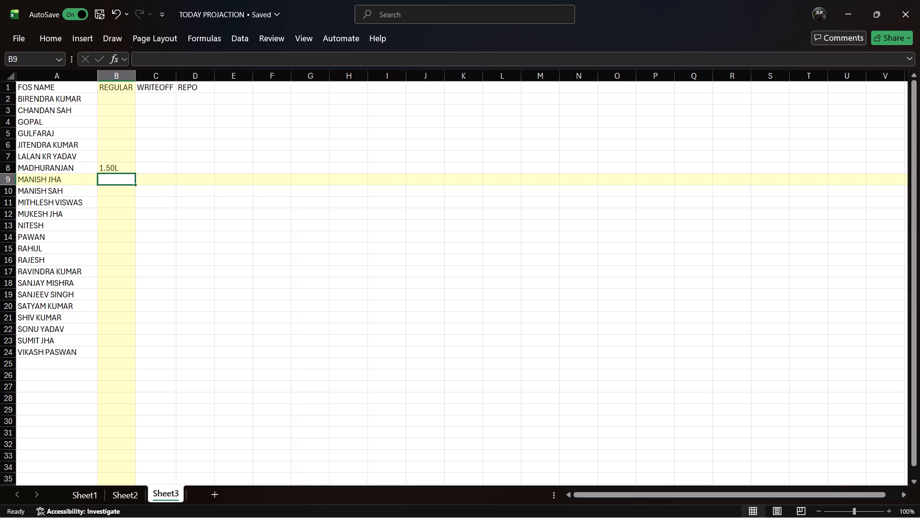
Switch to Daily working OCTOBER 2026 and filter 3W ALL's FOS NAME column by searching MANISH, keeping only the FOS listed in Sheet3 row 9.
{"action": "key", "text": "alt+Tab"}
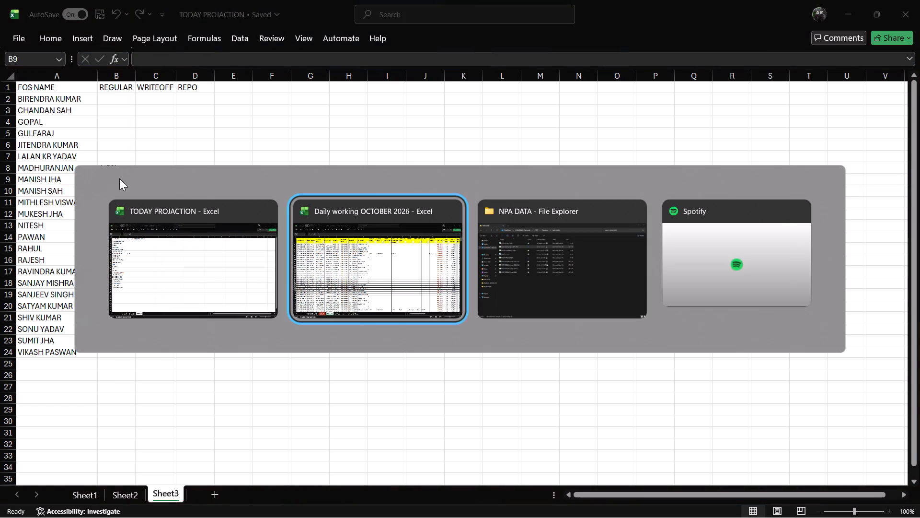
{"action": "left_click", "coordinate": [231, 250]}
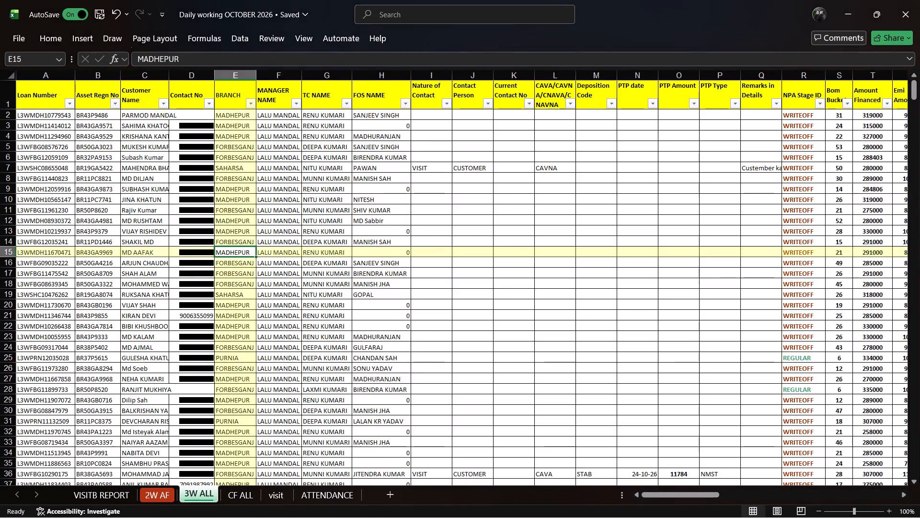
{"action": "scroll", "coordinate": [675, 279], "scroll_direction": "left", "scroll_amount": 5}
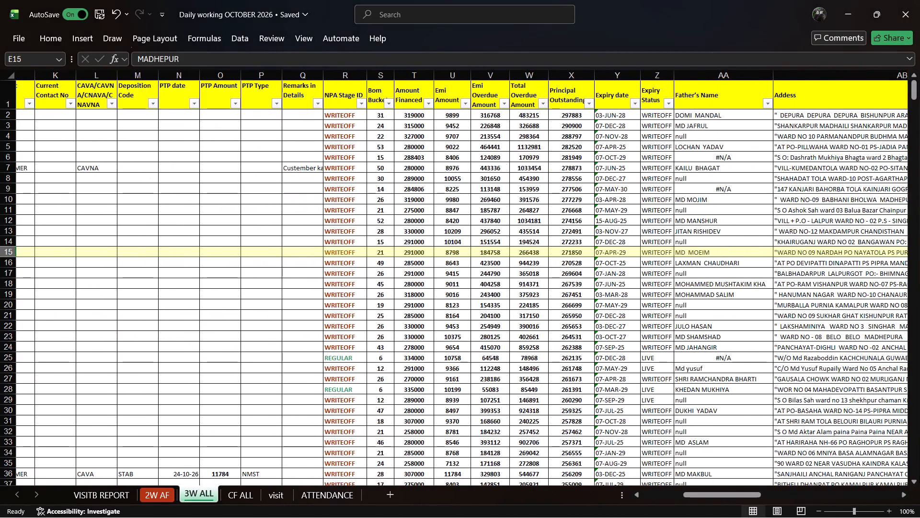
{"action": "scroll", "coordinate": [486, 153], "scroll_direction": "right", "scroll_amount": 3}
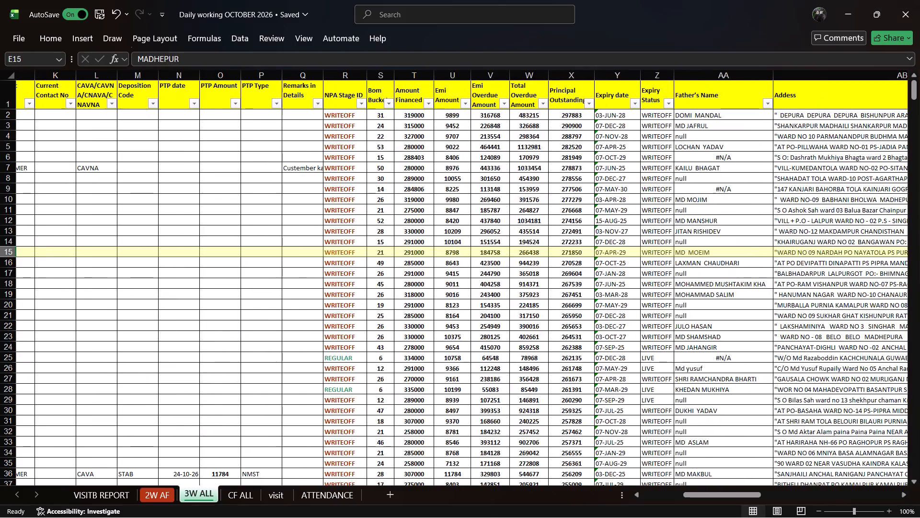
{"action": "scroll", "coordinate": [486, 153], "scroll_direction": "right", "scroll_amount": 7}
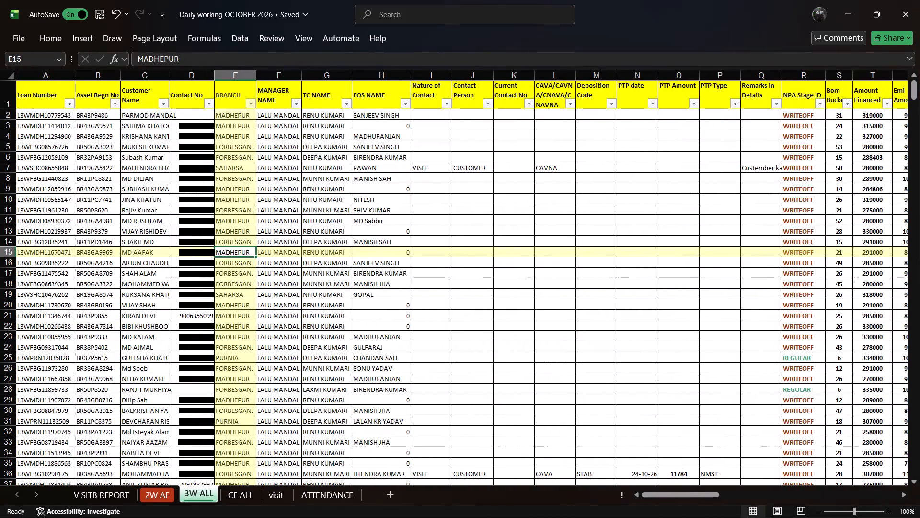
{"action": "left_click", "coordinate": [402, 104]}
{"action": "left_click", "coordinate": [316, 242]}
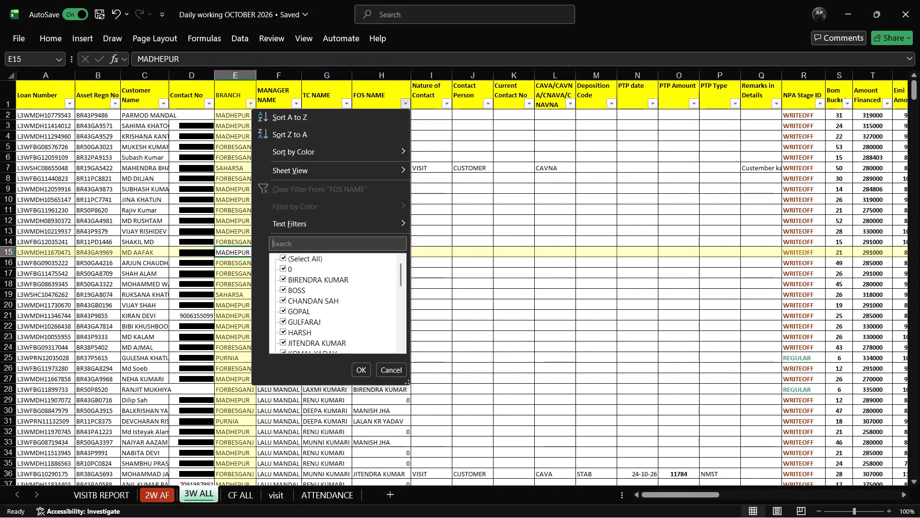
{"action": "type", "text": "MANISH"}
{"action": "key", "text": "space"}
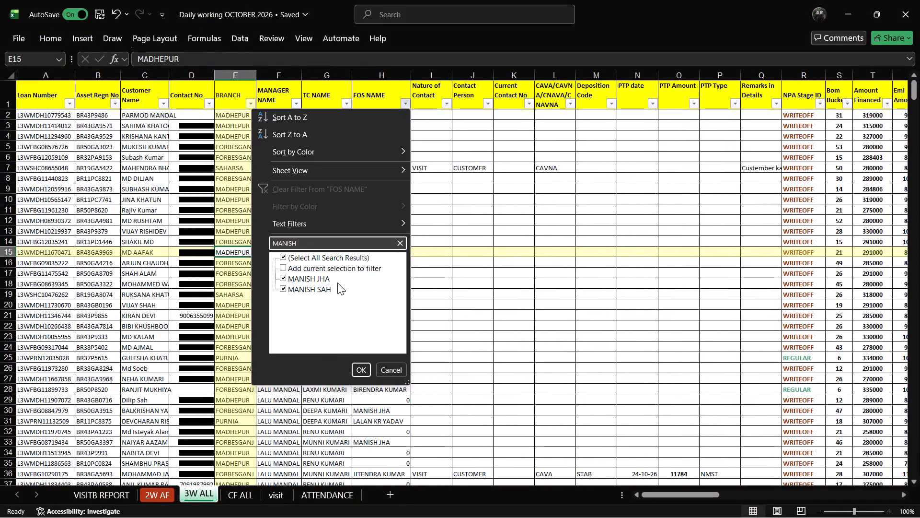
{"action": "left_click", "coordinate": [333, 294]}
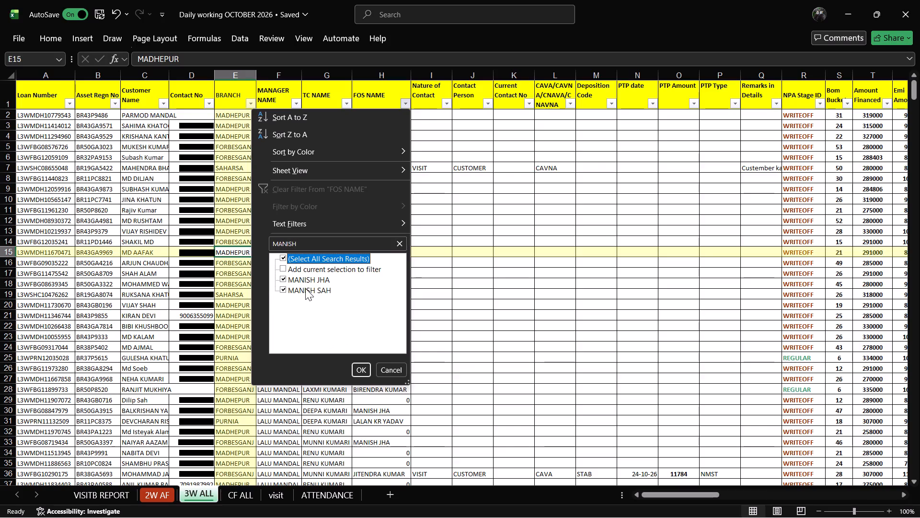
{"action": "left_click", "coordinate": [305, 288]}
{"action": "key", "text": "Return"}
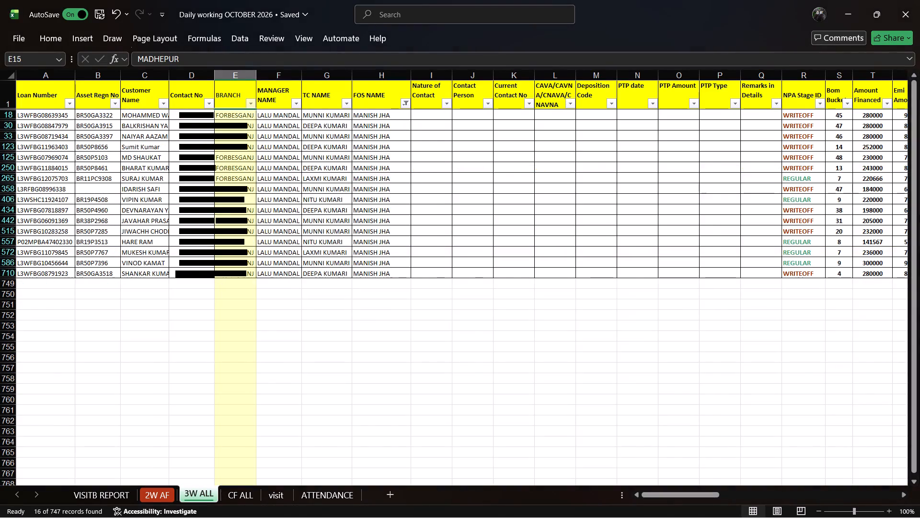
{"action": "scroll", "coordinate": [290, 203], "scroll_direction": "right", "scroll_amount": 1}
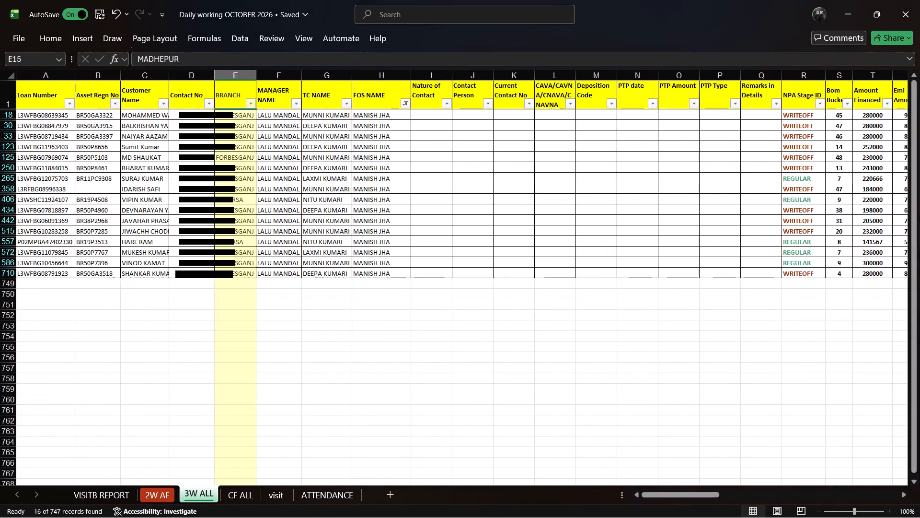
Copy the Principal Outstanding value 173366 from row 406 of 3W ALL into REGULAR cell B9 of Sheet3 in TODAY PROJACTION.
{"action": "left_click", "coordinate": [155, 202]}
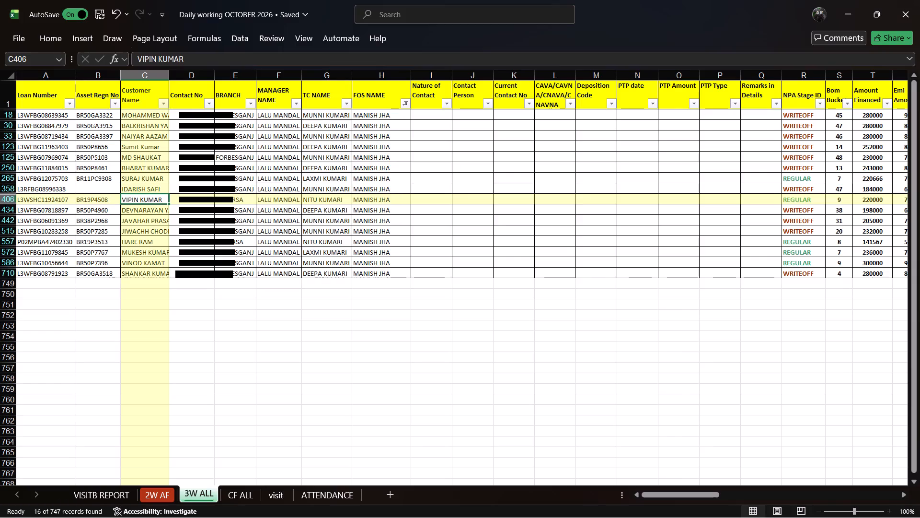
{"action": "key", "text": "Right"}
{"action": "key", "text": "Right"}
{"action": "key", "text": "Right"}
{"action": "key", "text": "Right"}
{"action": "key", "text": "Right"}
{"action": "key", "text": "Right"}
{"action": "key", "text": "Right"}
{"action": "key", "text": "Right"}
{"action": "key", "text": "Right"}
{"action": "key", "text": "Right"}
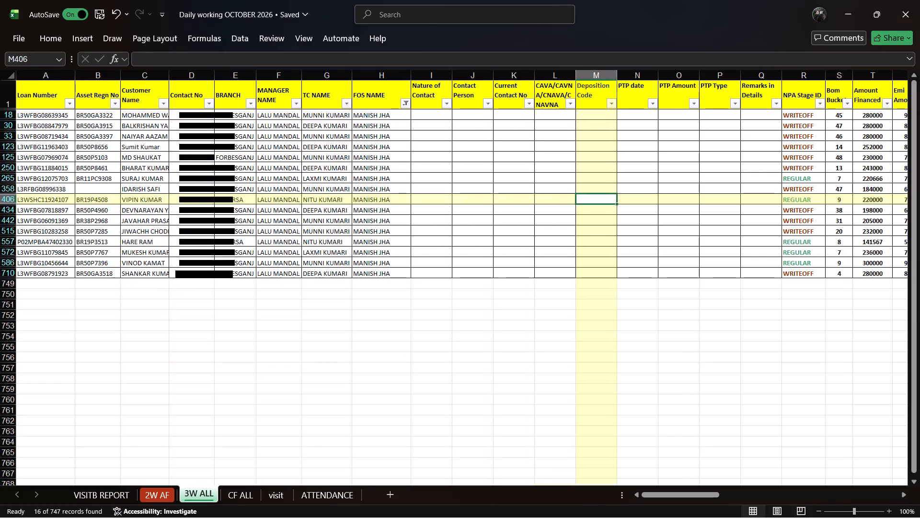
{"action": "key", "text": "Right"}
{"action": "key", "text": "Right"}
{"action": "key", "text": "Right"}
{"action": "key", "text": "Right"}
{"action": "key", "text": "Right"}
{"action": "key", "text": "Right"}
{"action": "key", "text": "Right"}
{"action": "key", "text": "Right"}
{"action": "key", "text": "Right"}
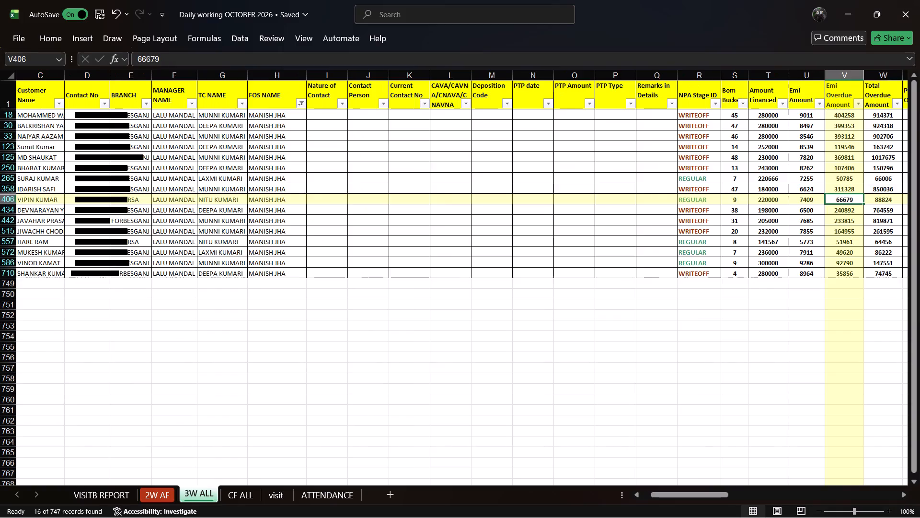
{"action": "key", "text": "Right"}
{"action": "key", "text": "Right"}
{"action": "key", "text": "Right"}
{"action": "key", "text": "Right"}
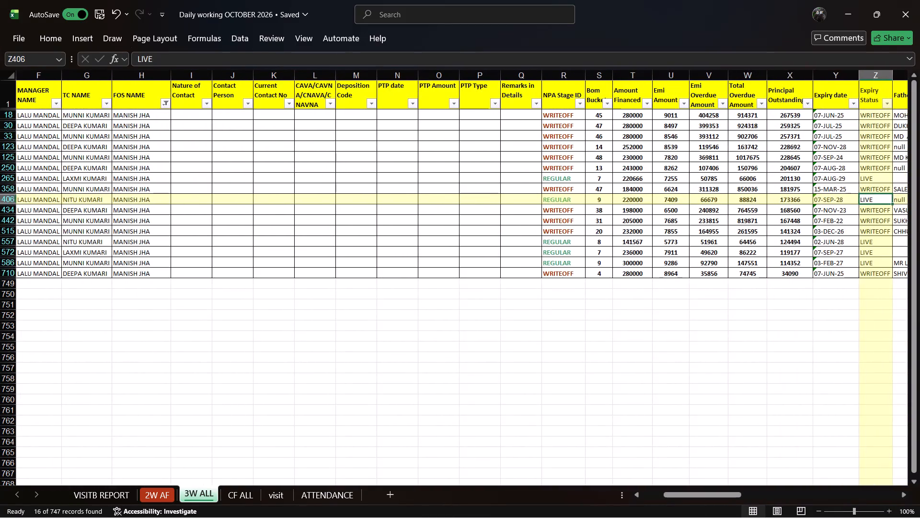
{"action": "key", "text": "Left"}
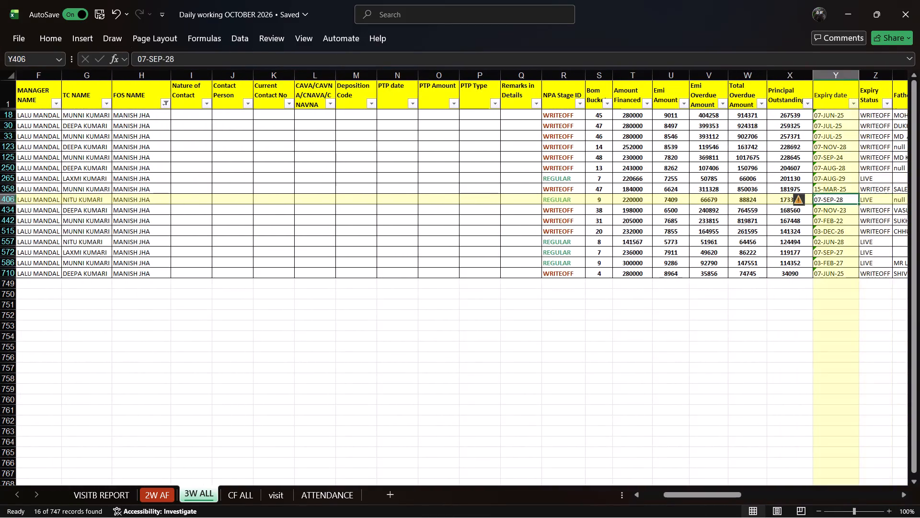
{"action": "key", "text": "Left"}
{"action": "key", "text": "ctrl+c"}
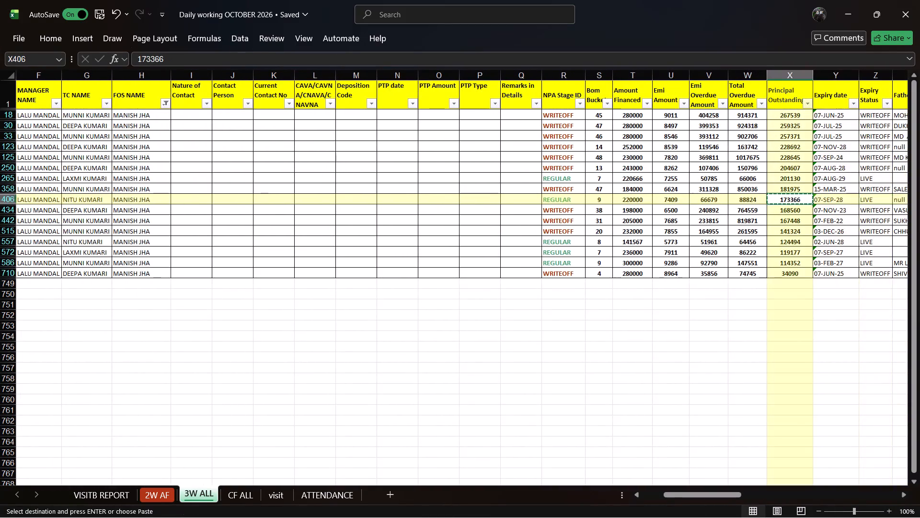
{"action": "key", "text": "alt+Tab"}
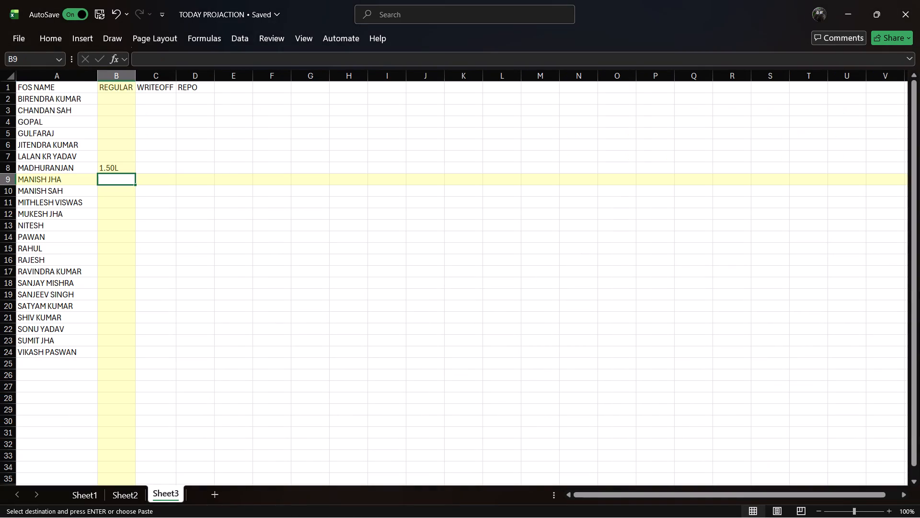
{"action": "key", "text": "ctrl+v"}
{"action": "left_click", "coordinate": [350, 238]}
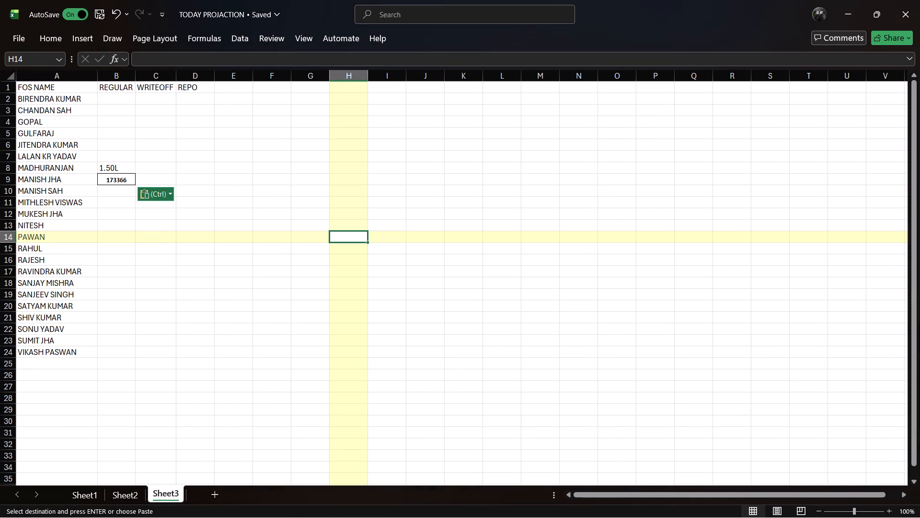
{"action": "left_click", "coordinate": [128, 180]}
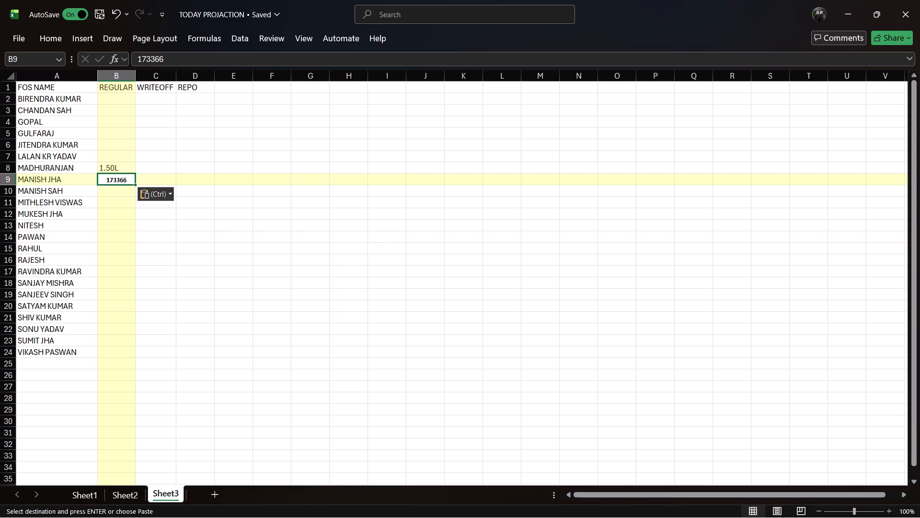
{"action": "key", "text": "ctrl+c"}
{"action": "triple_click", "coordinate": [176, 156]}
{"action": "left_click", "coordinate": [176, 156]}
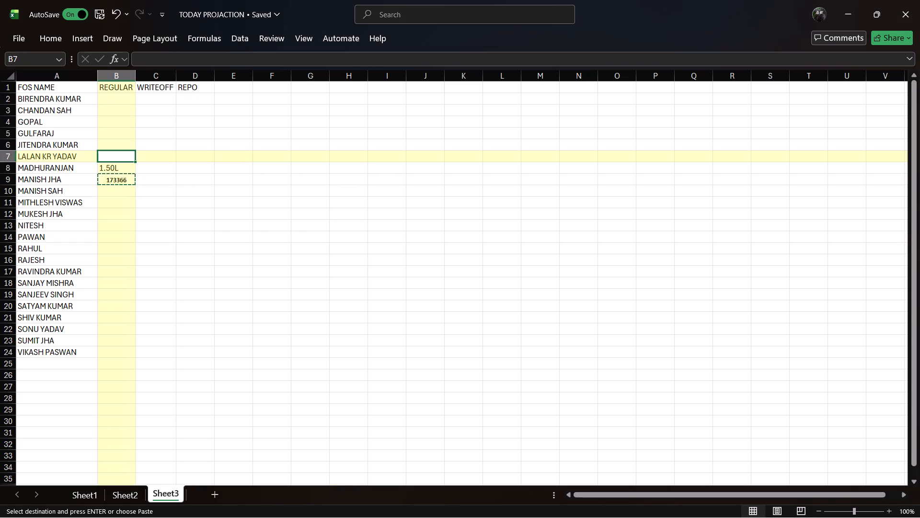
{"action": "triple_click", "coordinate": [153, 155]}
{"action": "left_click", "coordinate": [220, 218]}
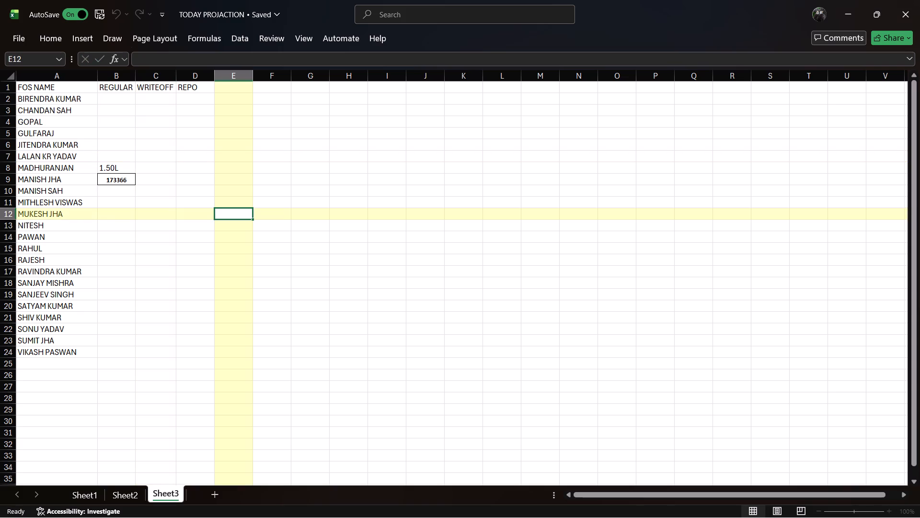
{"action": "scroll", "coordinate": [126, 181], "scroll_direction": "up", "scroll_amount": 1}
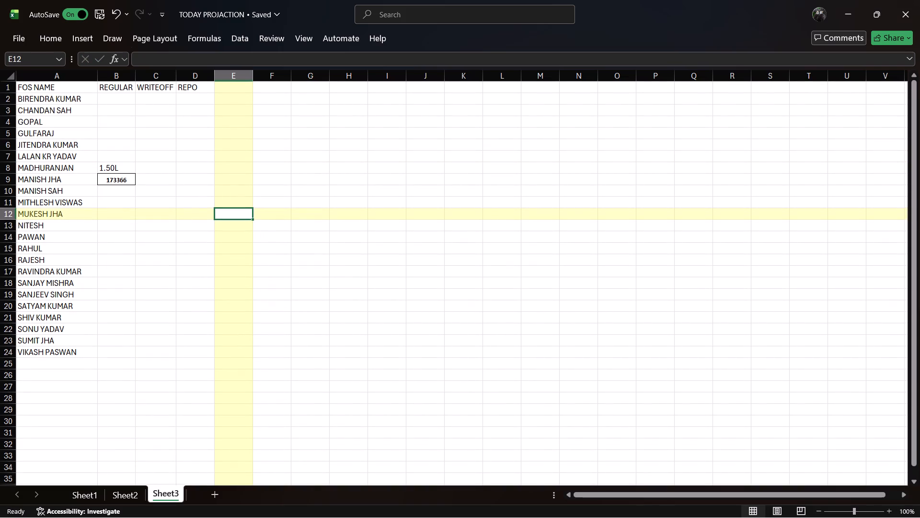
Remove the bold formatting from the pasted 173366 in B9 and set its font size to 11.
{"action": "left_click", "coordinate": [118, 175]}
{"action": "left_click", "coordinate": [49, 31]}
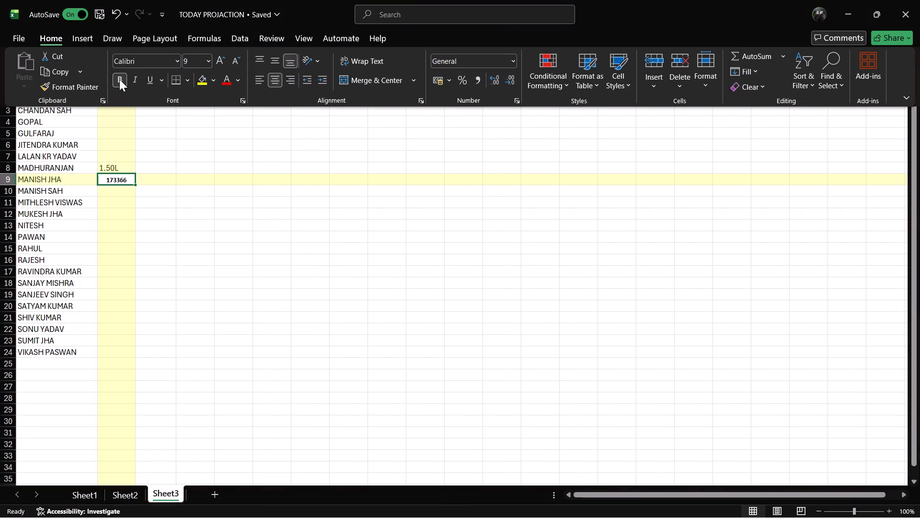
{"action": "left_click", "coordinate": [119, 79]}
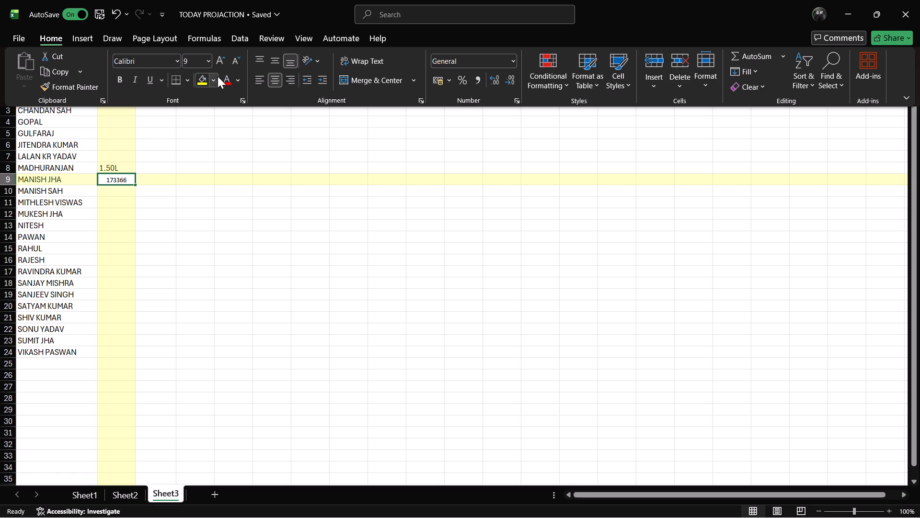
{"action": "left_click", "coordinate": [208, 60]}
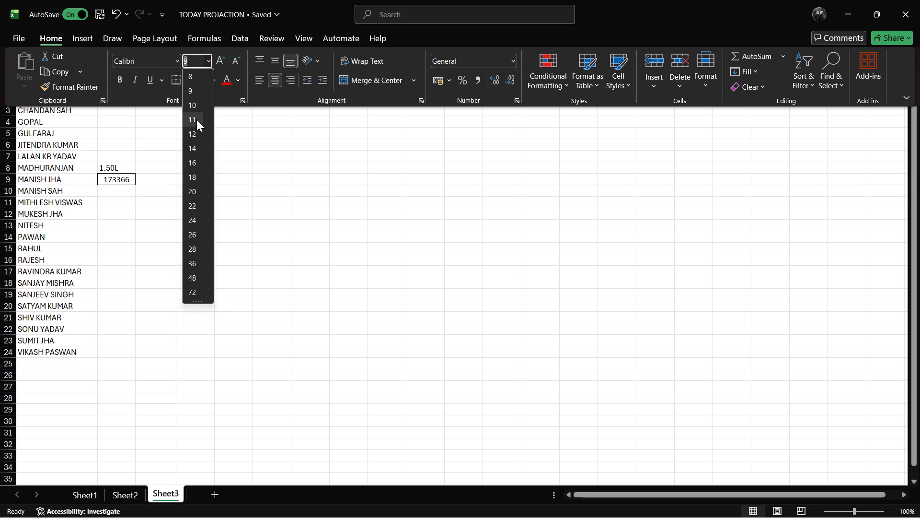
{"action": "left_click", "coordinate": [196, 119]}
{"action": "left_click", "coordinate": [219, 245]}
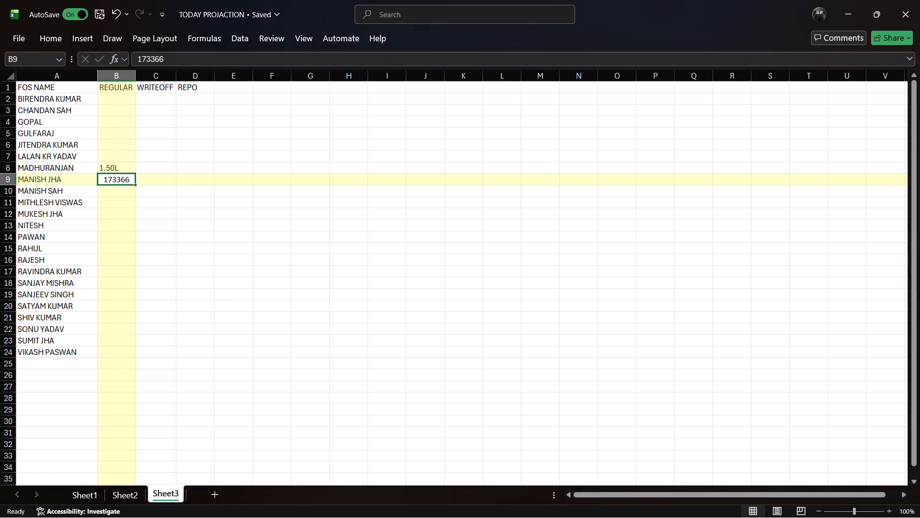
{"action": "left_click", "coordinate": [173, 242]}
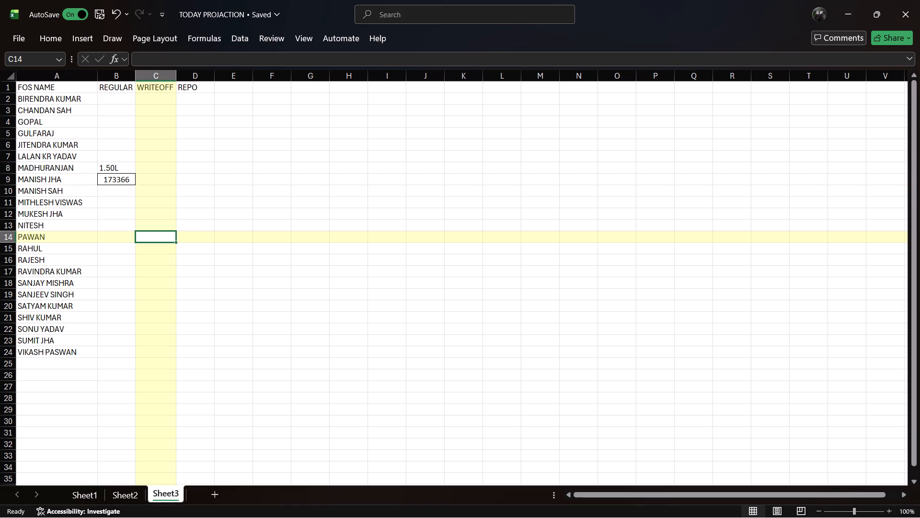
Copy the Emi Amount value 8964 from row 710 of 3W ALL in Daily working OCTOBER 2026 into WRITEOFF cell C9 of TODAY PROJACTION's Sheet3.
{"action": "key", "text": "alt+Tab"}
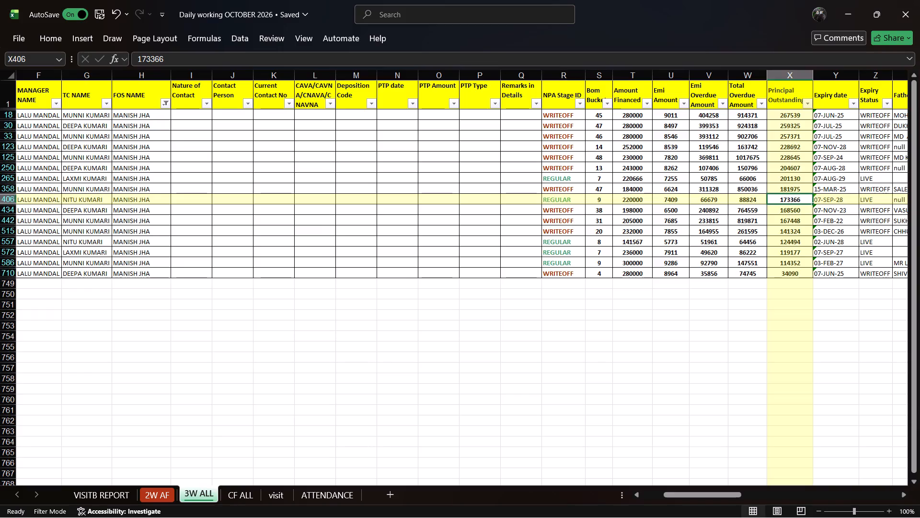
{"action": "scroll", "coordinate": [122, 203], "scroll_direction": "right", "scroll_amount": 6}
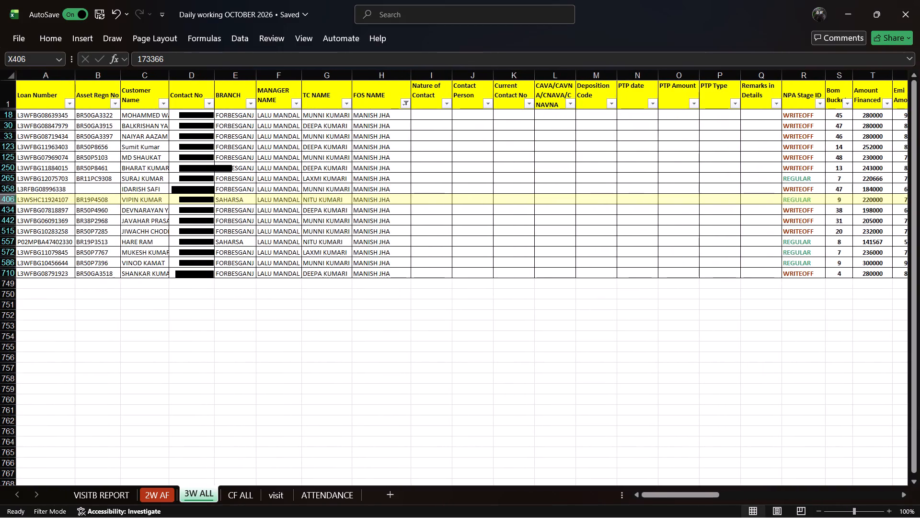
{"action": "left_click", "coordinate": [153, 271]}
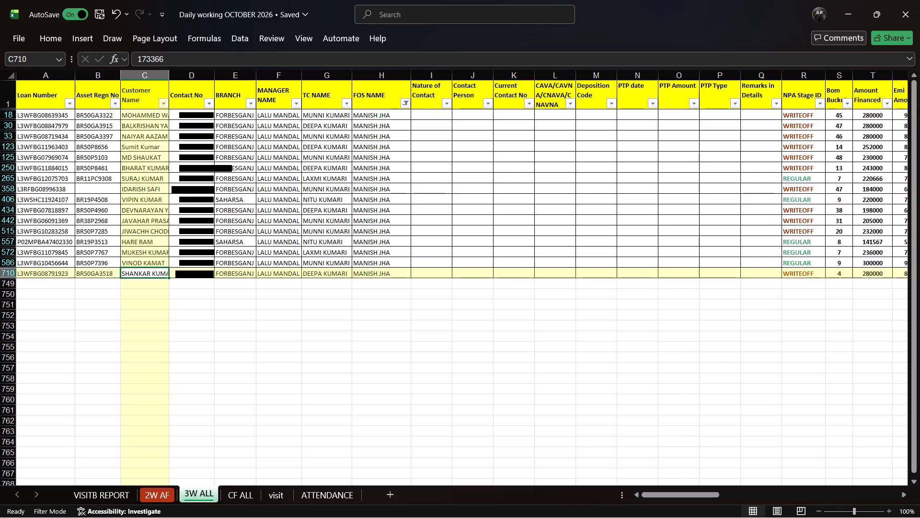
{"action": "key", "text": "Right"}
{"action": "key", "text": "Right"}
{"action": "key", "text": "Right"}
{"action": "key", "text": "Right"}
{"action": "key", "text": "Right"}
{"action": "key", "text": "Right"}
{"action": "key", "text": "Right"}
{"action": "key", "text": "Right"}
{"action": "key", "text": "Right"}
{"action": "key", "text": "Right"}
{"action": "key", "text": "Right"}
{"action": "key", "text": "Right"}
{"action": "key", "text": "Right"}
{"action": "key", "text": "Right"}
{"action": "key", "text": "Right"}
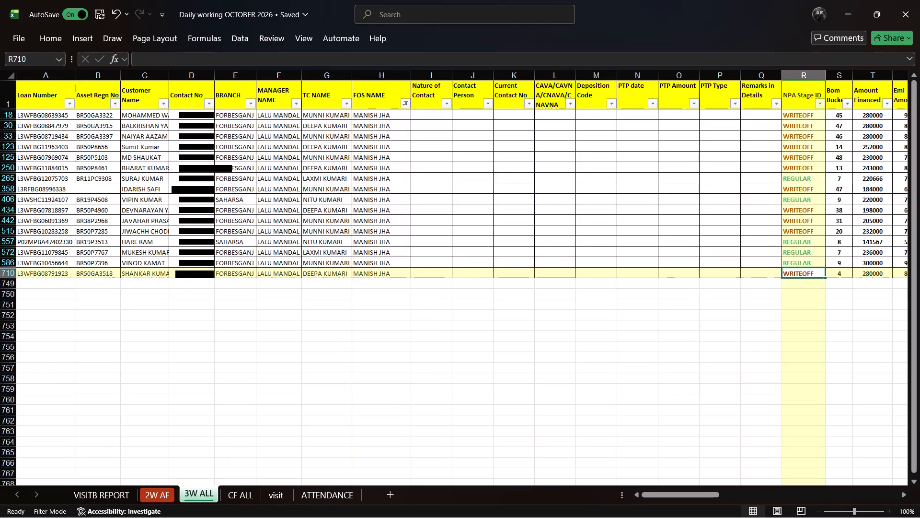
{"action": "key", "text": "Right"}
{"action": "key", "text": "Right"}
{"action": "key", "text": "Right"}
{"action": "key", "text": "Right"}
{"action": "key", "text": "Right"}
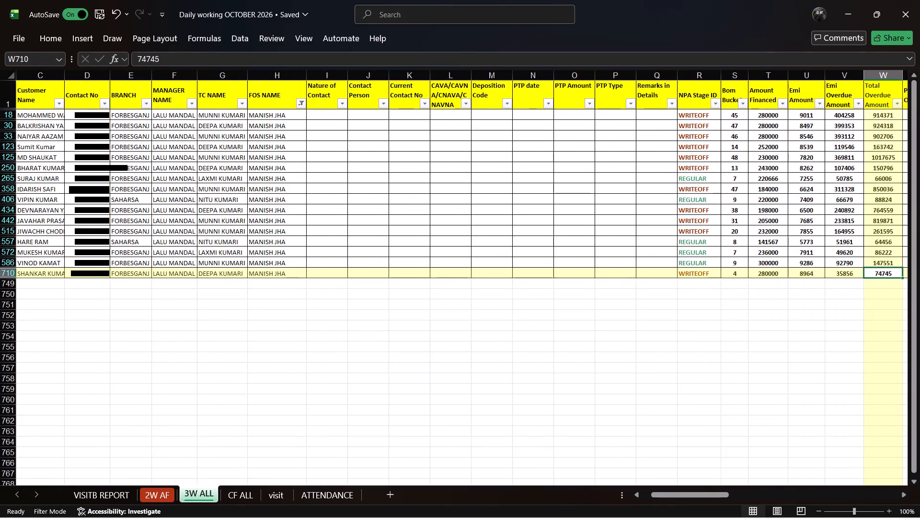
{"action": "key", "text": "Left"}
{"action": "key", "text": "Left"}
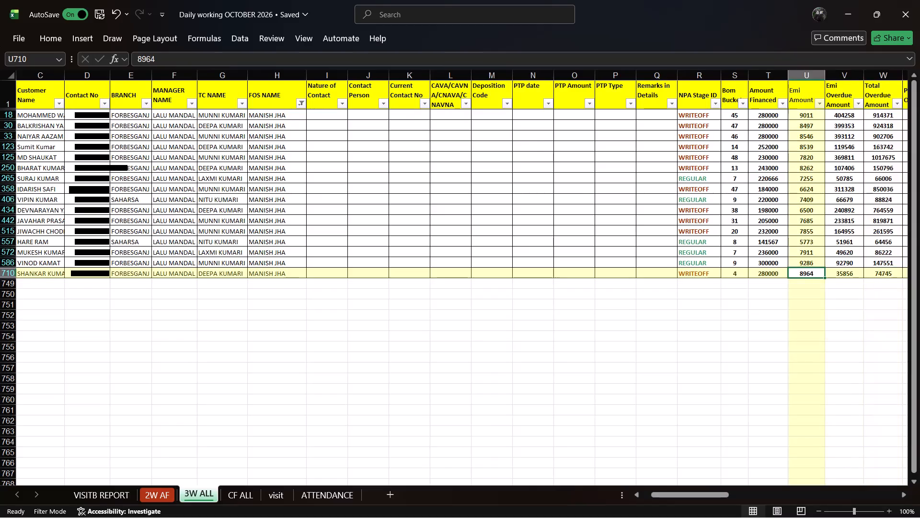
{"action": "key", "text": "ctrl+c"}
{"action": "key", "text": "alt+Tab"}
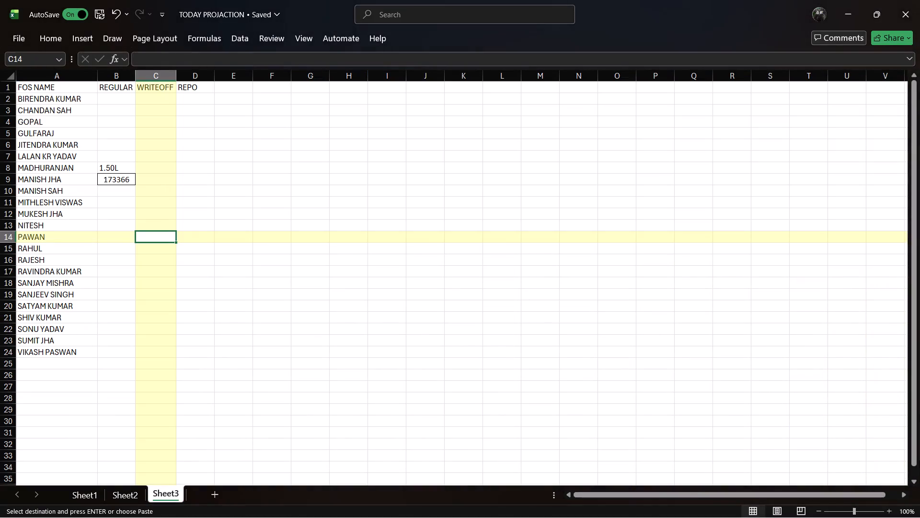
{"action": "left_click", "coordinate": [157, 179]}
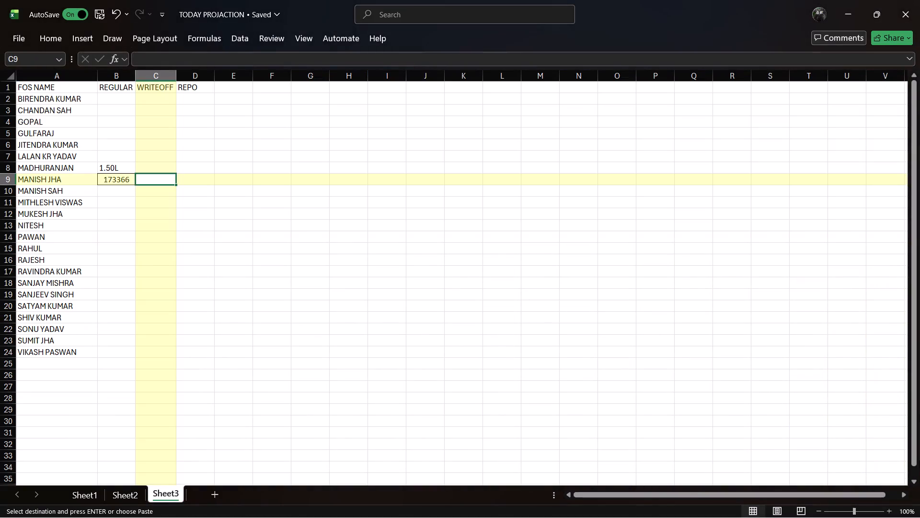
{"action": "key", "text": "ctrl+v"}
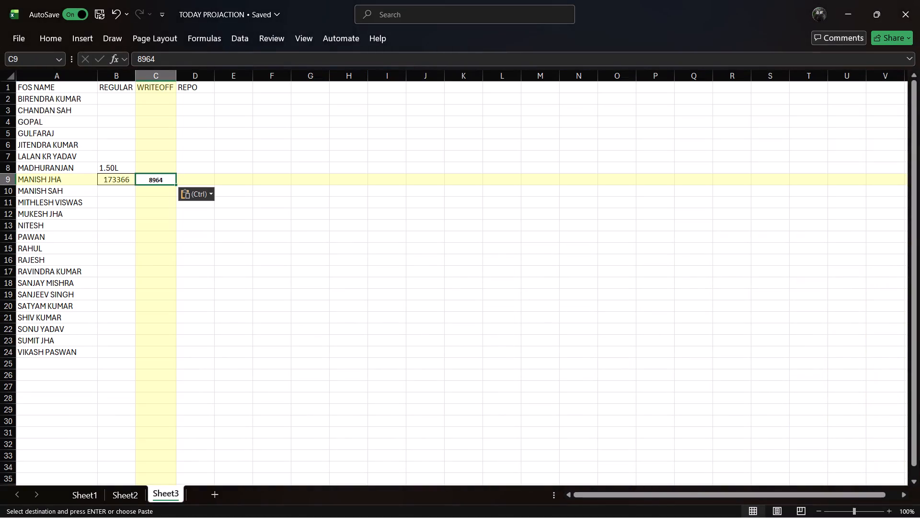
Remove the bold formatting from the pasted 8964 in C9 and set its font size to 11.
{"action": "left_click", "coordinate": [53, 32]}
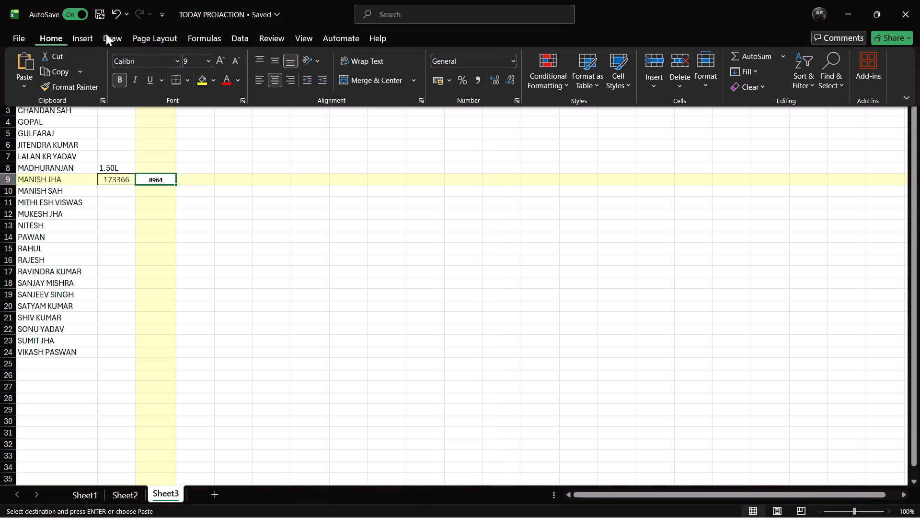
{"action": "left_click", "coordinate": [119, 76]}
{"action": "left_click", "coordinate": [207, 58]}
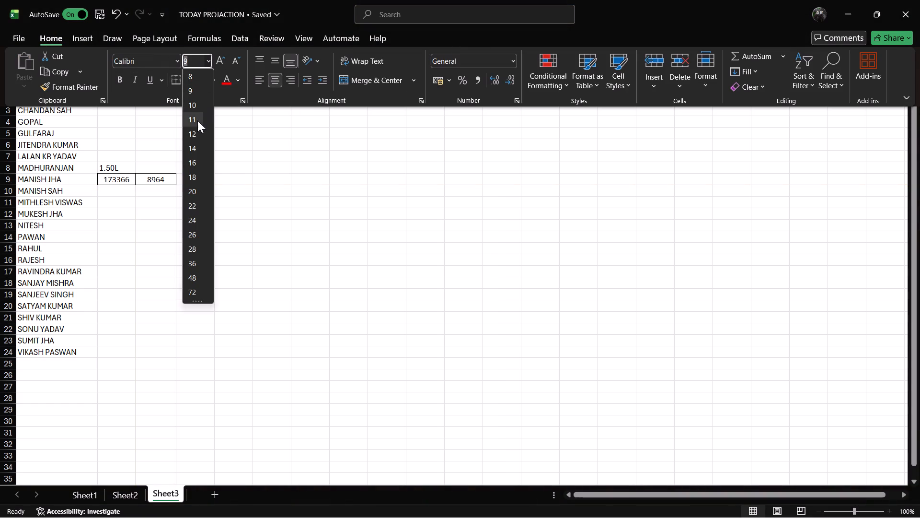
{"action": "left_click", "coordinate": [197, 120]}
{"action": "left_click", "coordinate": [286, 283]}
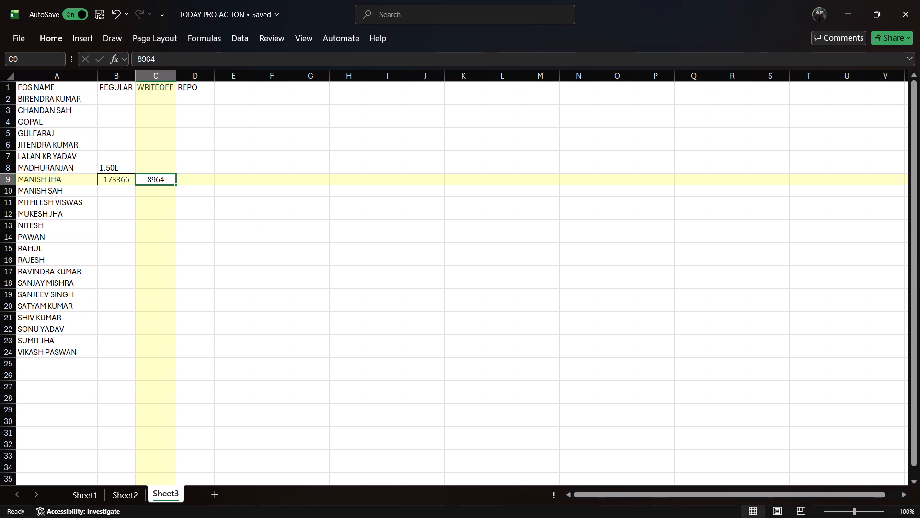
{"action": "left_click", "coordinate": [220, 250]}
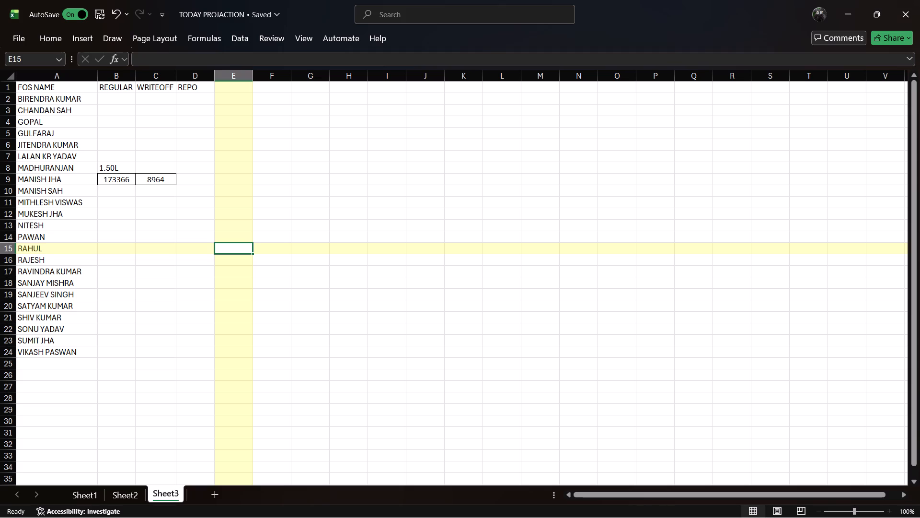
Enter 9889 in the WRITEOFF column for the FOS in row 20 of Sheet3.
{"action": "left_click", "coordinate": [66, 306]}
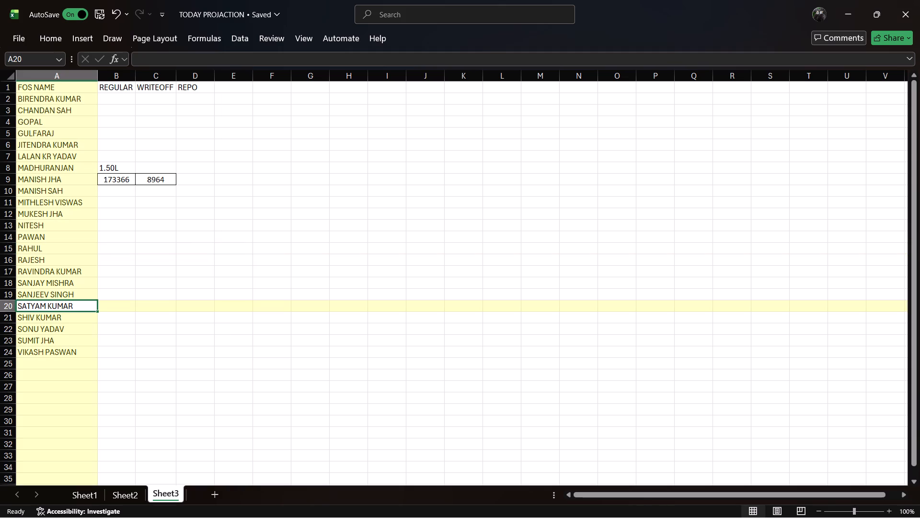
{"action": "key", "text": "Right"}
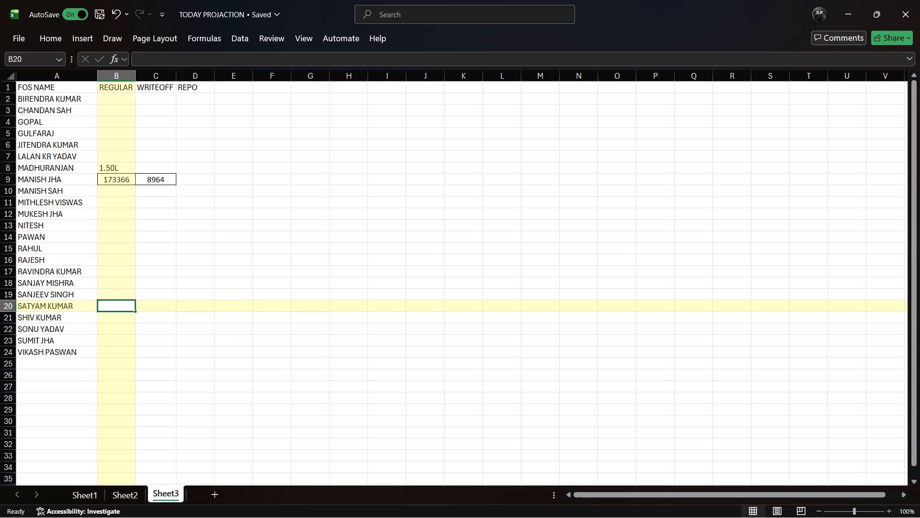
{"action": "key", "text": "Right"}
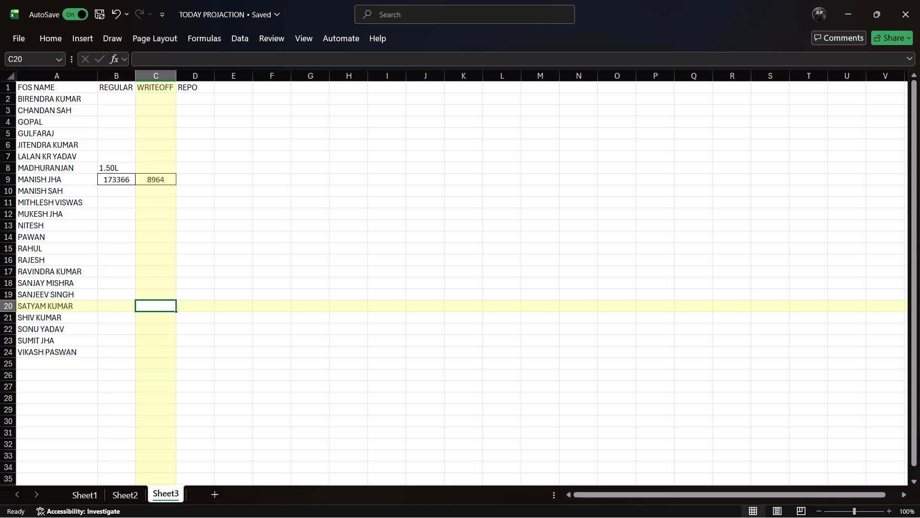
{"action": "type", "text": "9889"}
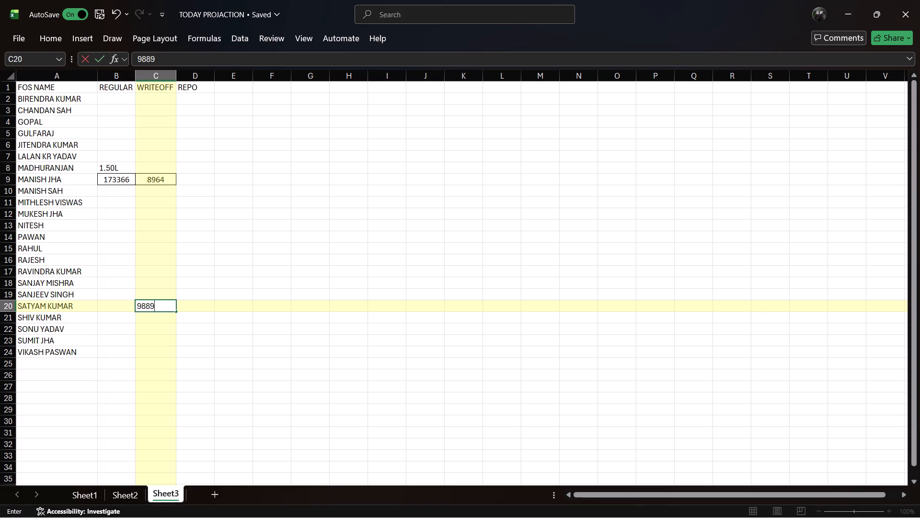
{"action": "key", "text": "Right"}
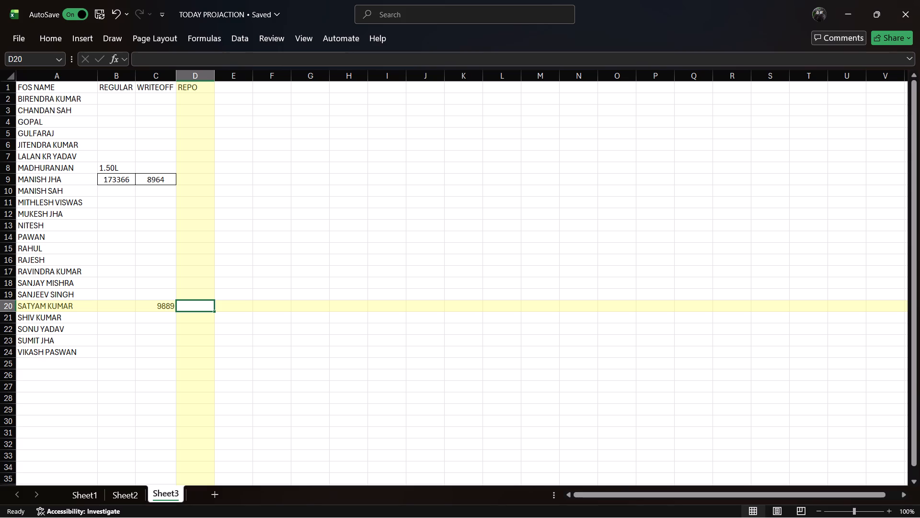
Enter 81000 in the REGULAR column for the FOS in row 21 of Sheet3.
{"action": "left_click", "coordinate": [72, 316]}
{"action": "key", "text": "Right"}
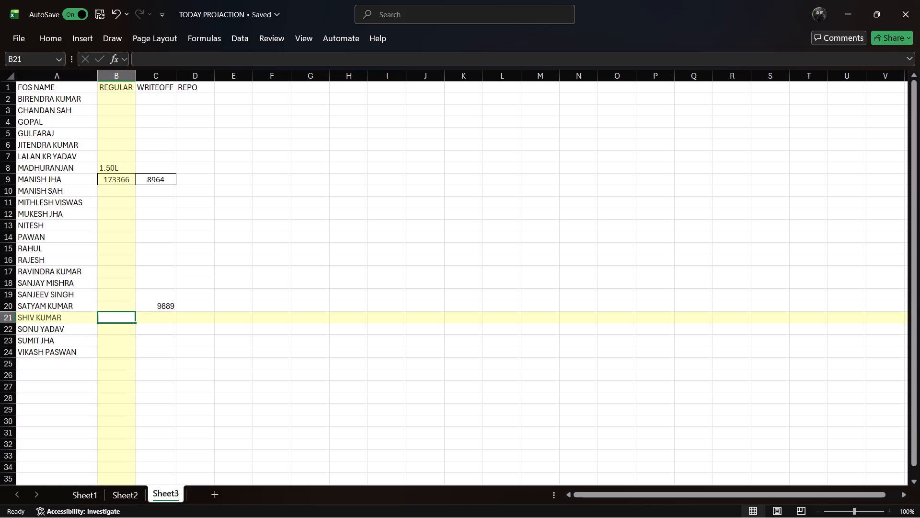
{"action": "key", "text": "8"}
{"action": "type", "text": "1000"}
{"action": "key", "text": "Right"}
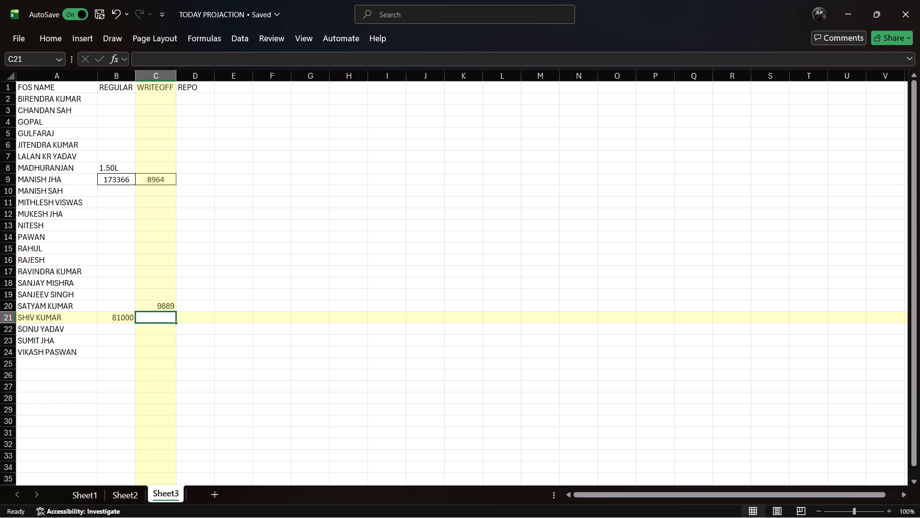
Select the NITESH entry in the FOS NAME column of Sheet3.
{"action": "left_click", "coordinate": [64, 224]}
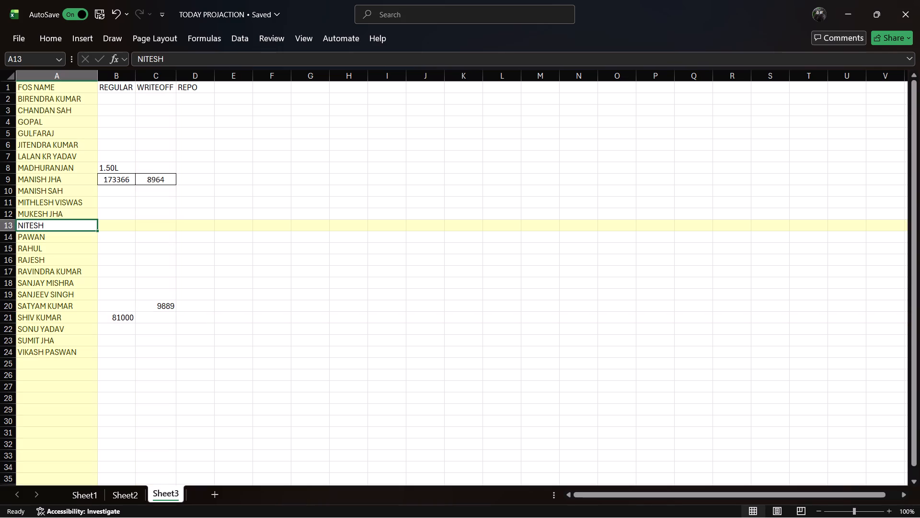
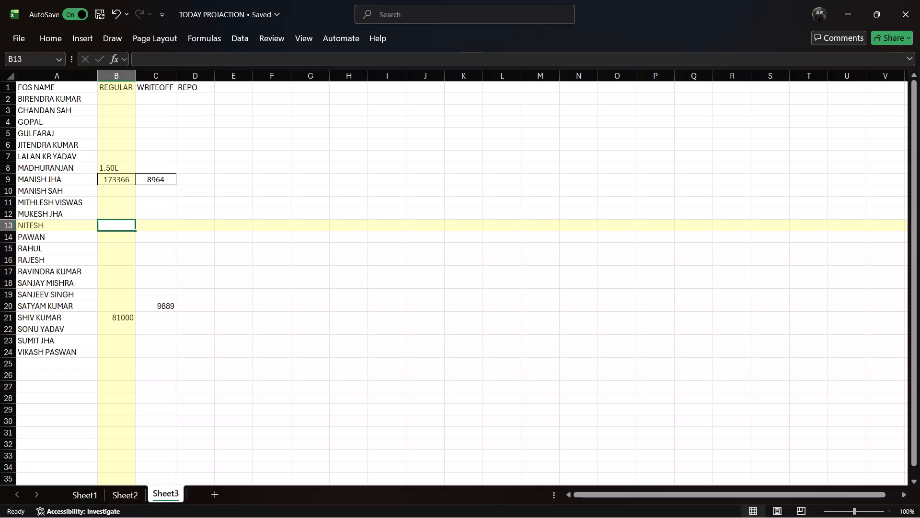
Enter 70000 in the REGULAR column for NITESH in row 13 of Sheet3.
{"action": "key", "text": "7"}
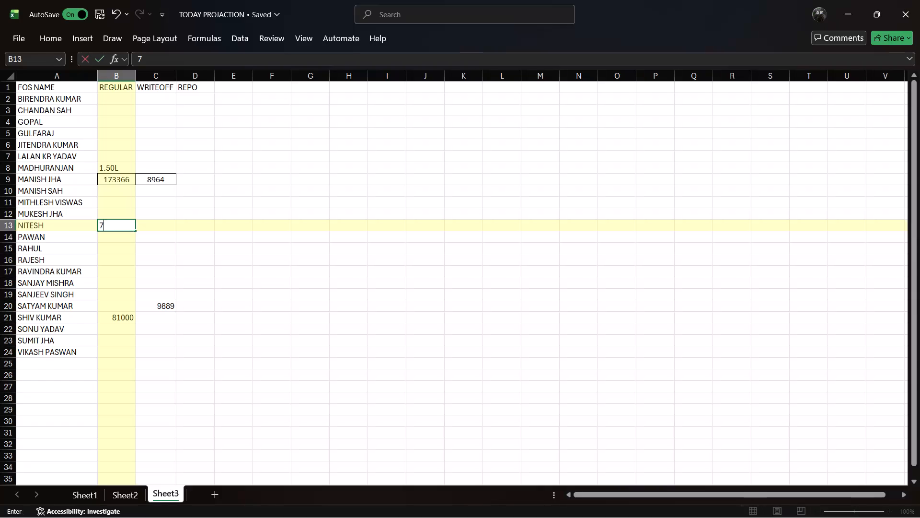
{"action": "type", "text": "0000"}
{"action": "key", "text": "Right"}
{"action": "key", "text": "Right"}
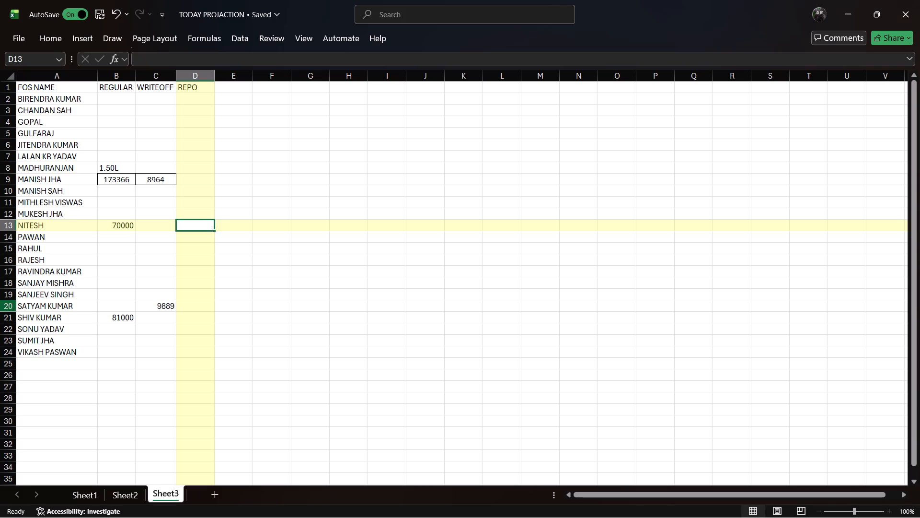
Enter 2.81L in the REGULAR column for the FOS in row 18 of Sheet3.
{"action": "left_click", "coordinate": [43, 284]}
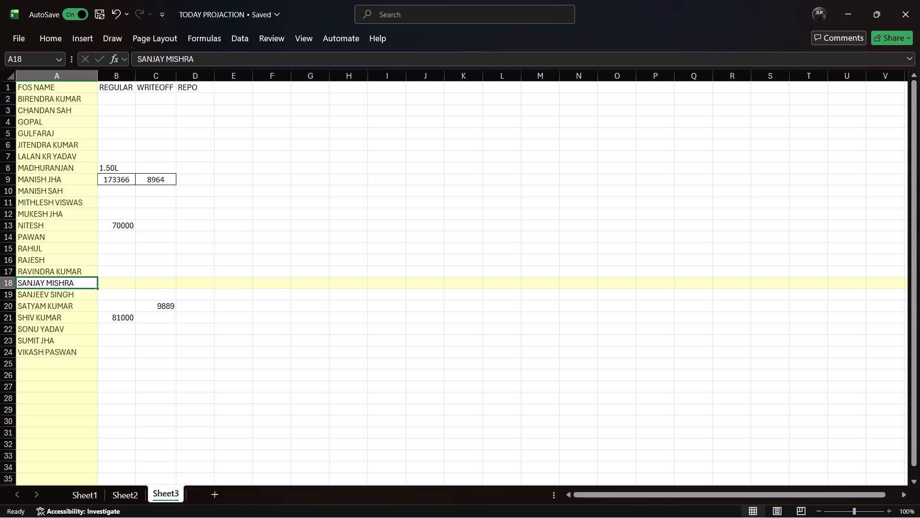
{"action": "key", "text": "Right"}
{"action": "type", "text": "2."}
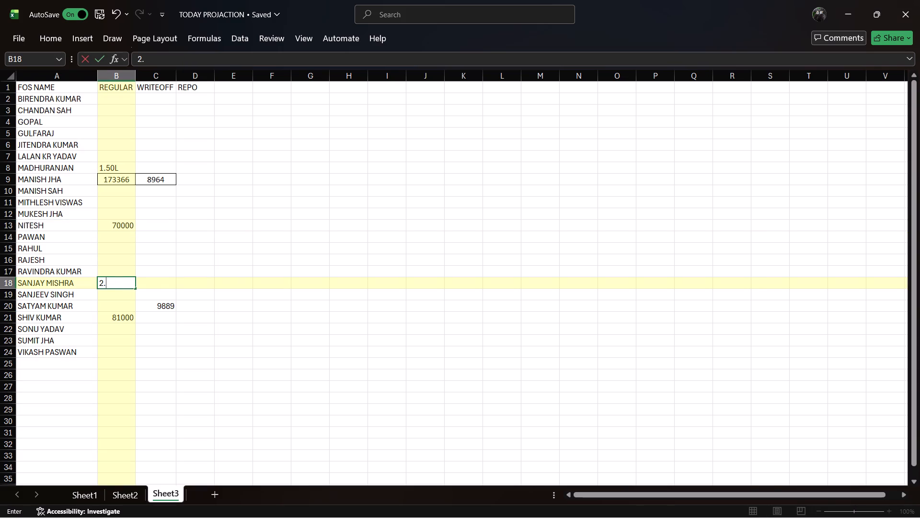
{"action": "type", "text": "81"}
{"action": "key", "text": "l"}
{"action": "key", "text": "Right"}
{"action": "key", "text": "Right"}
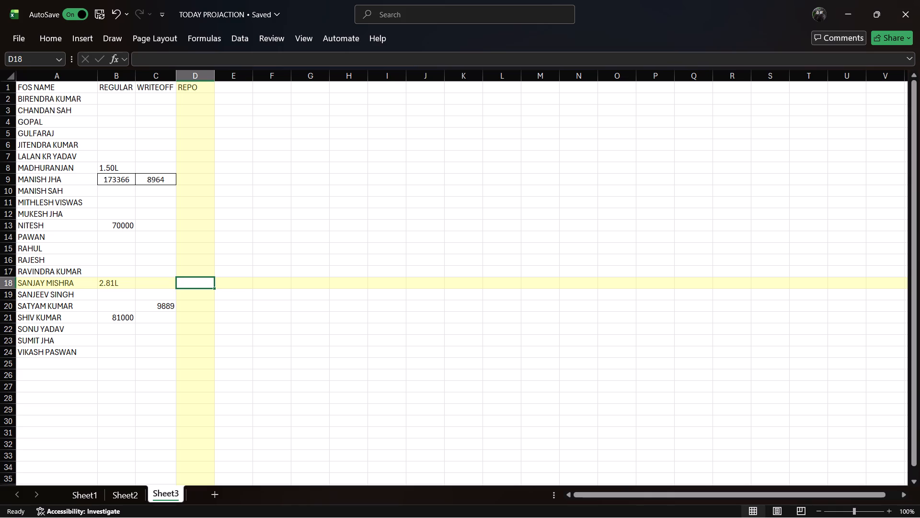
Switch to the Daily working OCTOBER 2026 workbook and filter the FOS NAME column of 3W ALL by searching for SANJAY.
{"action": "key", "text": "alt+Tab"}
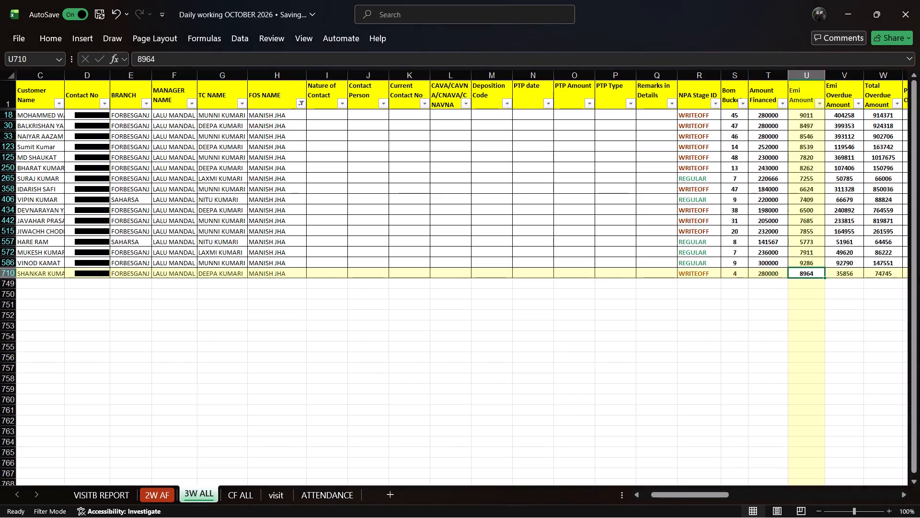
{"action": "left_click", "coordinate": [301, 101]}
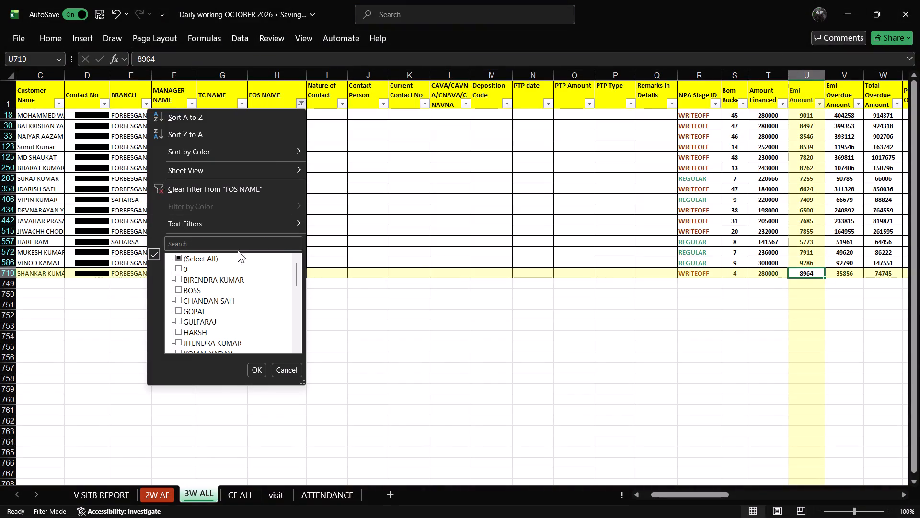
{"action": "left_click", "coordinate": [205, 247]}
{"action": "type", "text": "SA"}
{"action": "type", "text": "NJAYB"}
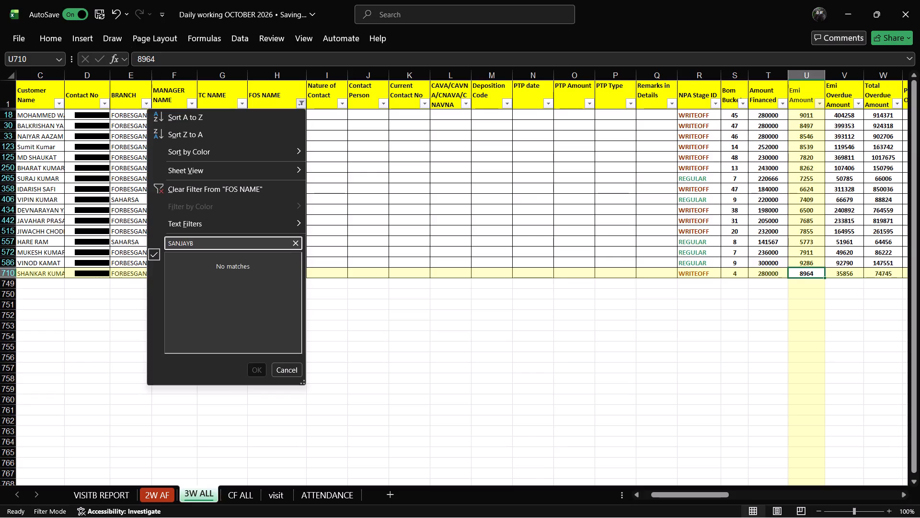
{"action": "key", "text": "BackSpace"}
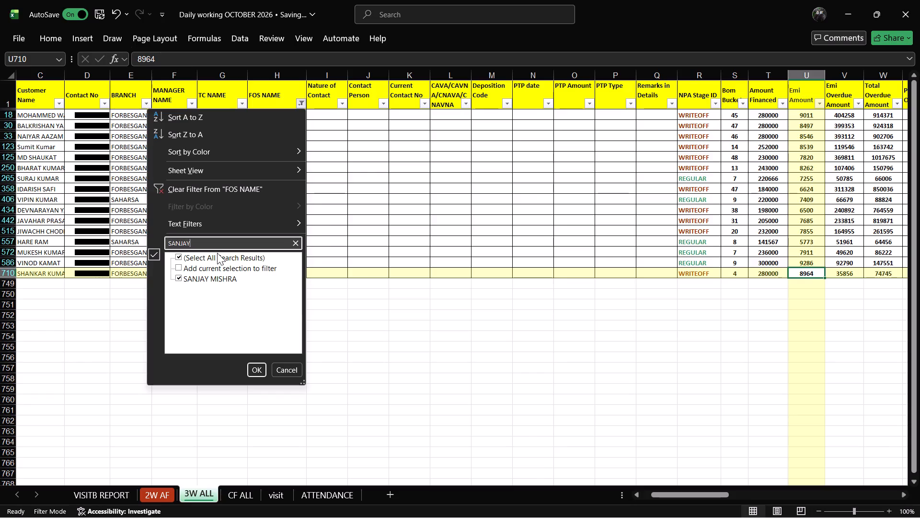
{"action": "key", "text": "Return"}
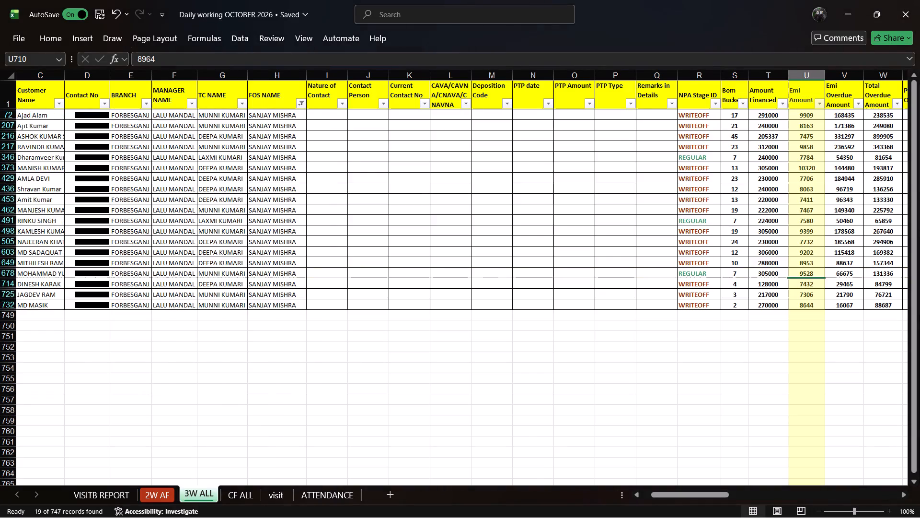
Copy the Principal Outstanding amount 184421 from row 346 of 3W ALL into cell B18 of Sheet3 in TODAY PROJACTION.
{"action": "scroll", "coordinate": [154, 120], "scroll_direction": "right", "scroll_amount": 3}
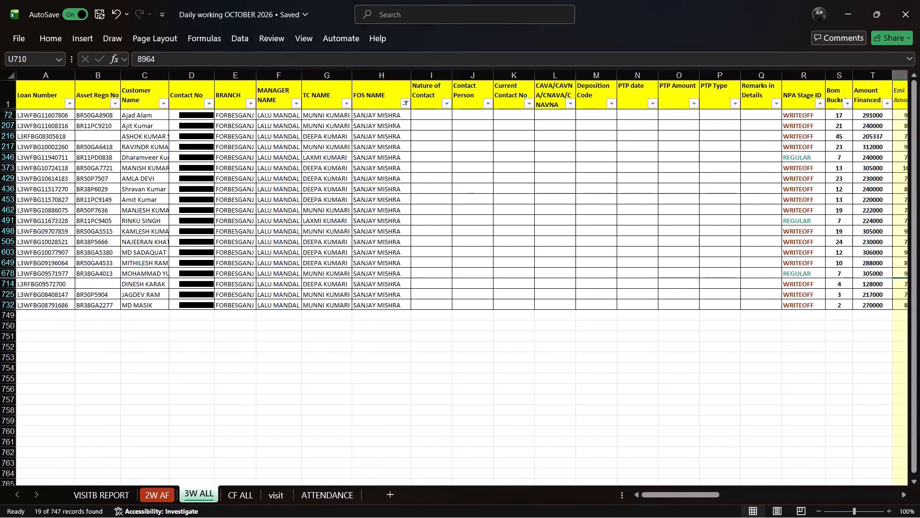
{"action": "left_click", "coordinate": [159, 159]}
{"action": "key", "text": "Right"}
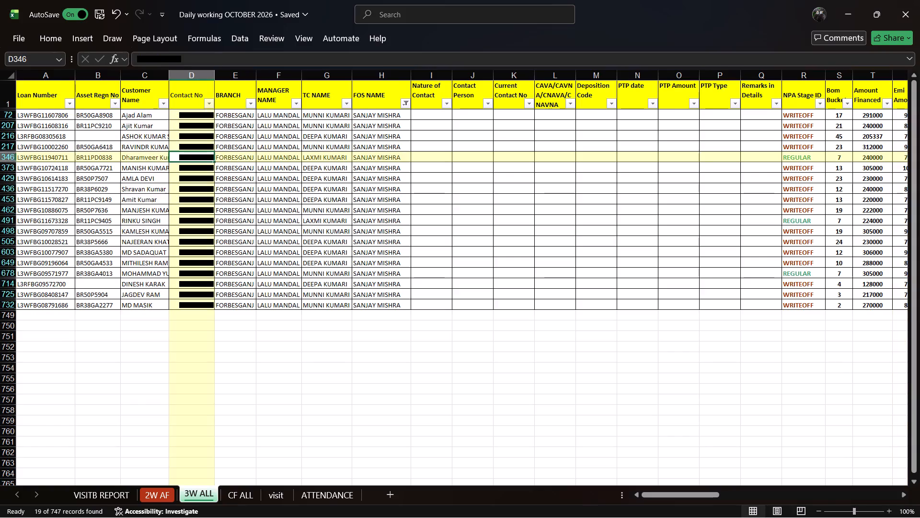
{"action": "key", "text": "Right"}
{"action": "key", "text": "Right"}
{"action": "key", "text": "Right"}
{"action": "key", "text": "Right"}
{"action": "key", "text": "Right"}
{"action": "key", "text": "Right"}
{"action": "key", "text": "Right"}
{"action": "key", "text": "Right"}
{"action": "key", "text": "Right"}
{"action": "key", "text": "Right"}
{"action": "key", "text": "Right"}
{"action": "key", "text": "Right"}
{"action": "key", "text": "Right"}
{"action": "key", "text": "Right"}
{"action": "key", "text": "Right"}
{"action": "key", "text": "Right"}
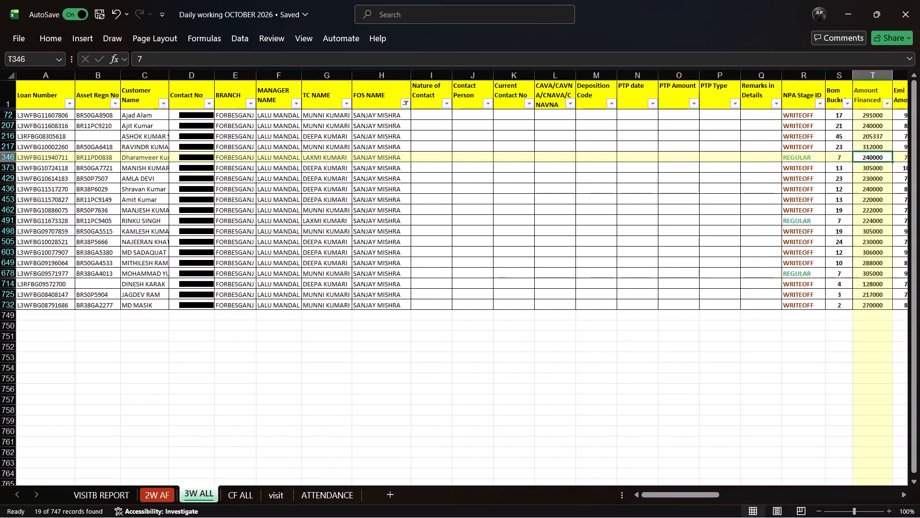
{"action": "key", "text": "Right"}
{"action": "key", "text": "Right"}
{"action": "key", "text": "Right"}
{"action": "key", "text": "Right"}
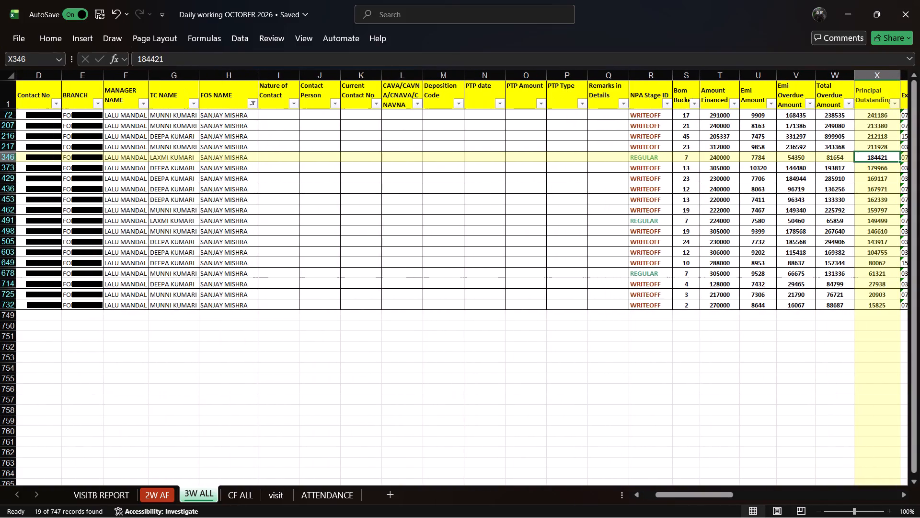
{"action": "key", "text": "Right"}
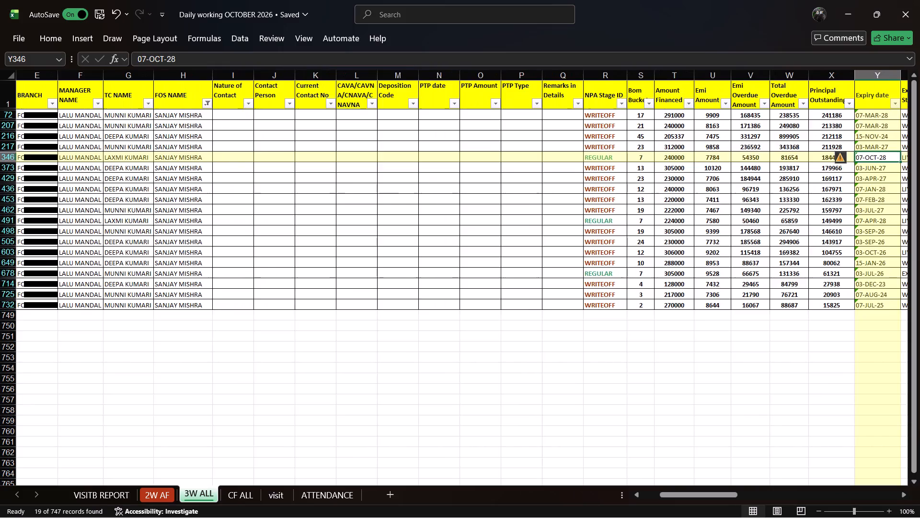
{"action": "key", "text": "Left"}
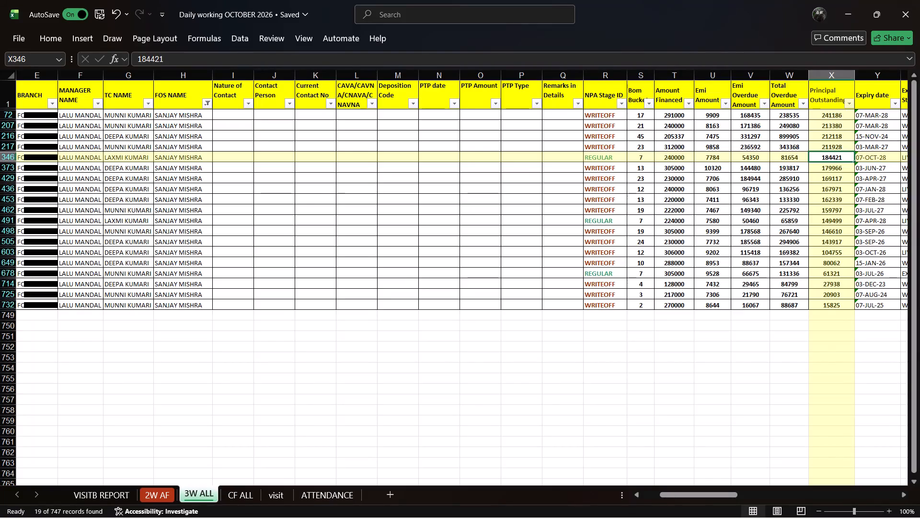
{"action": "key", "text": "ctrl+c"}
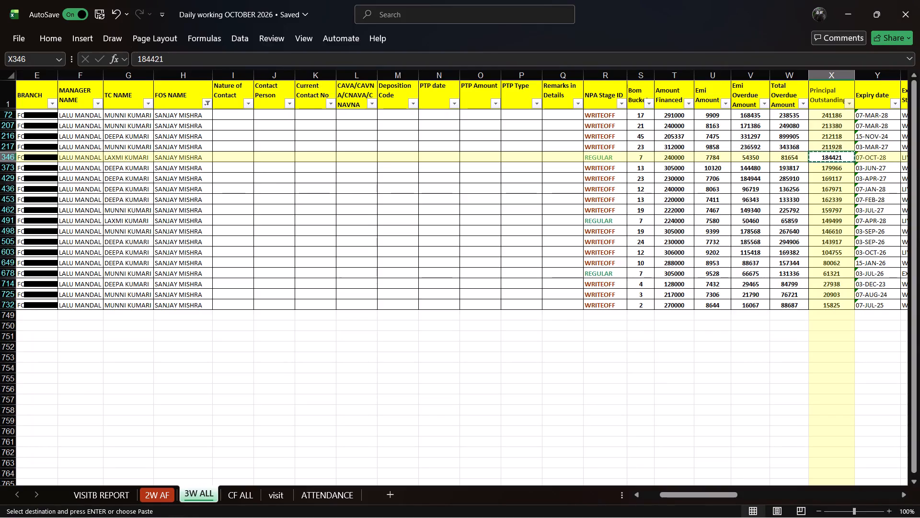
{"action": "scroll", "coordinate": [229, 184], "scroll_direction": "right", "scroll_amount": 5}
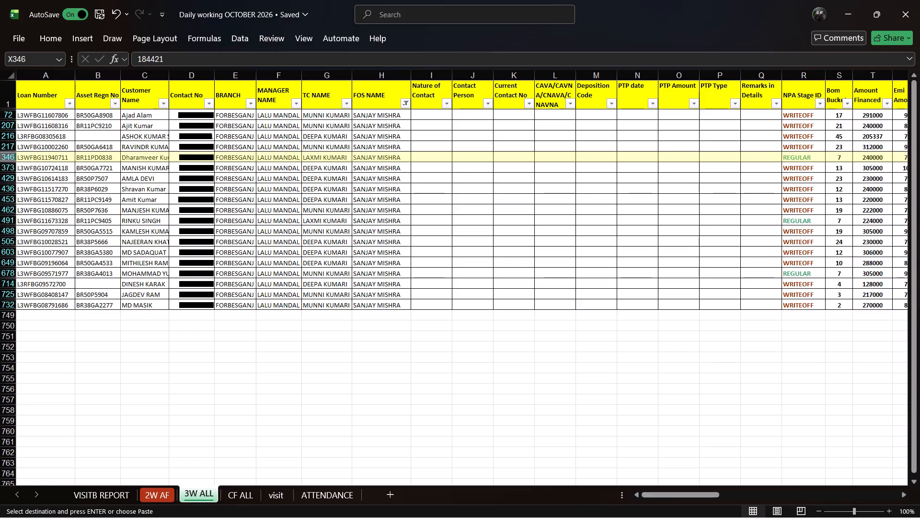
{"action": "key", "text": "alt+Tab"}
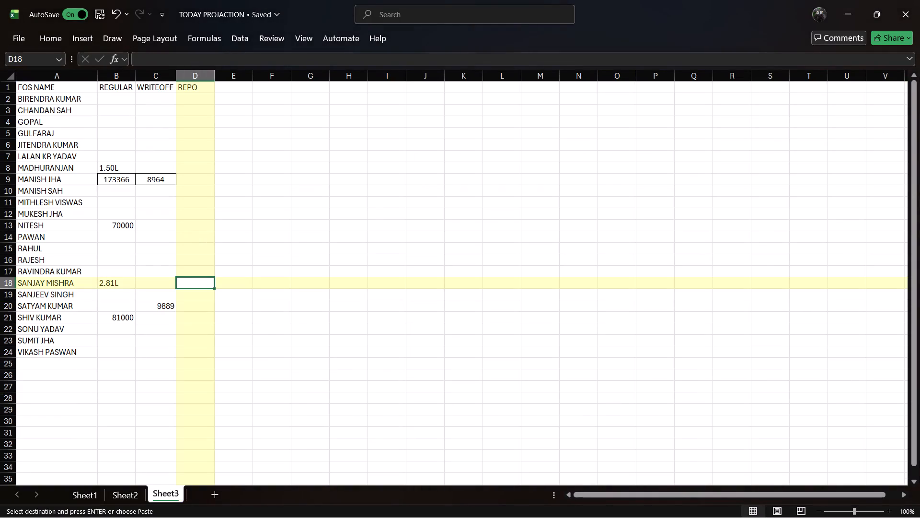
{"action": "left_click", "coordinate": [105, 283]}
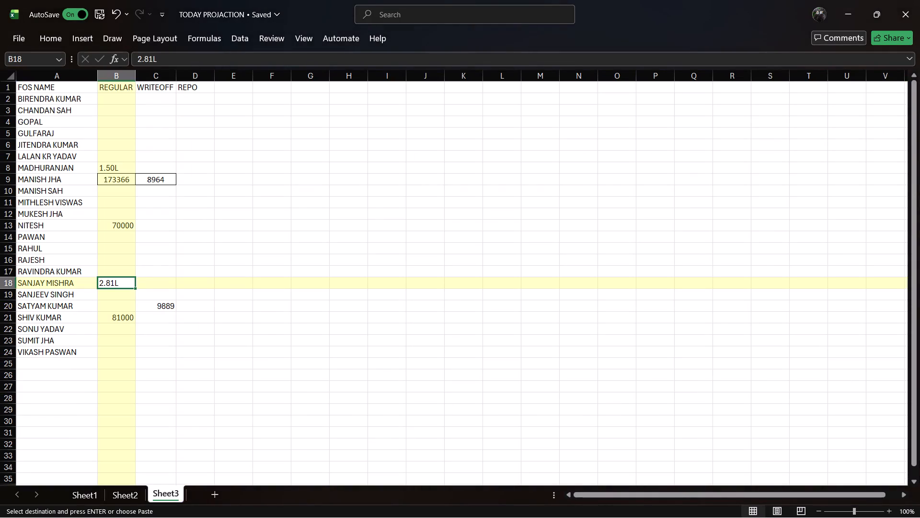
{"action": "key", "text": "ctrl+v"}
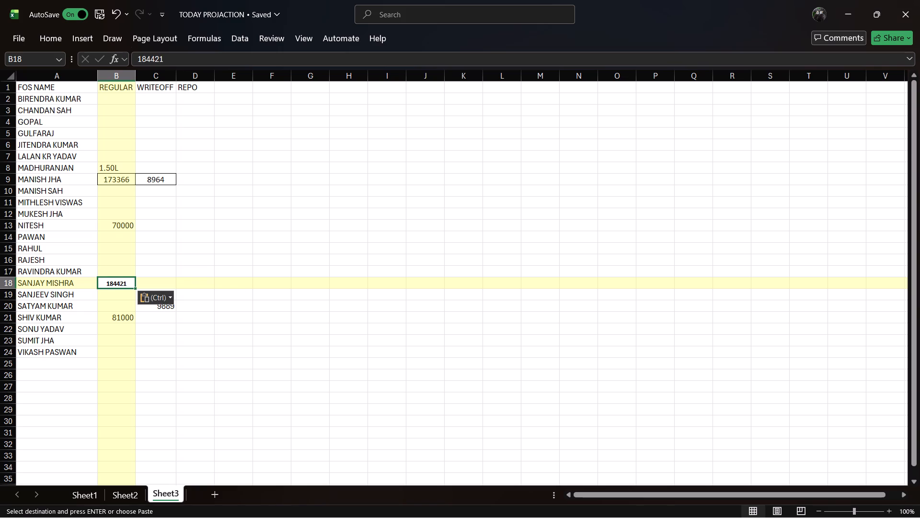
Set the font size of the pasted 184421 in B18 to 11 and remove its bold formatting.
{"action": "left_click", "coordinate": [54, 42]}
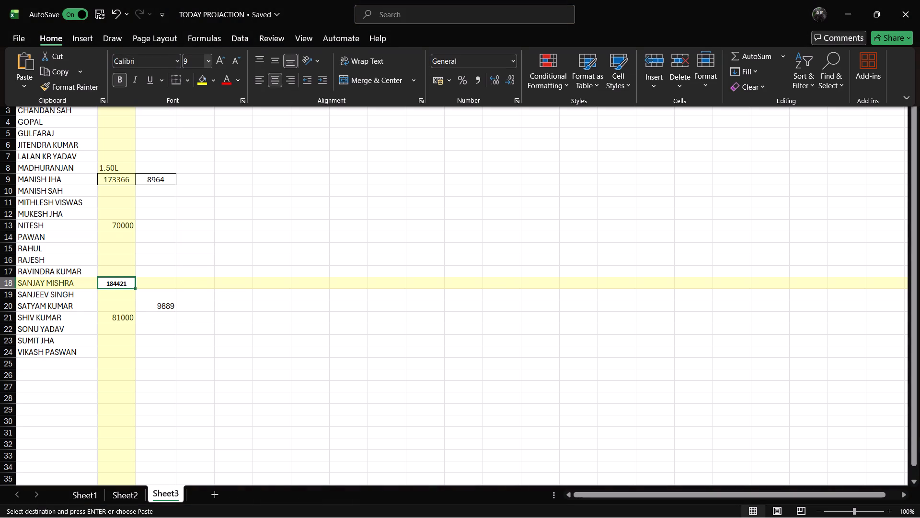
{"action": "left_click", "coordinate": [210, 60]}
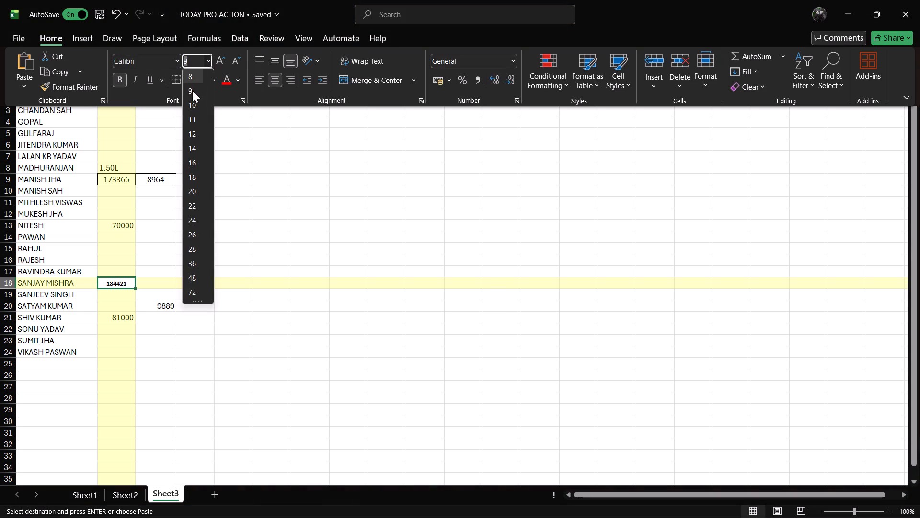
{"action": "left_click", "coordinate": [192, 114]}
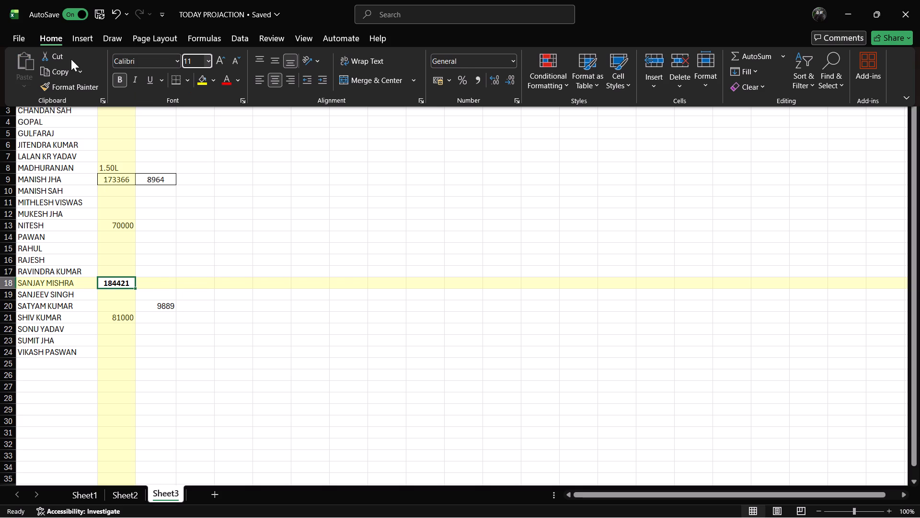
{"action": "left_click", "coordinate": [118, 80]}
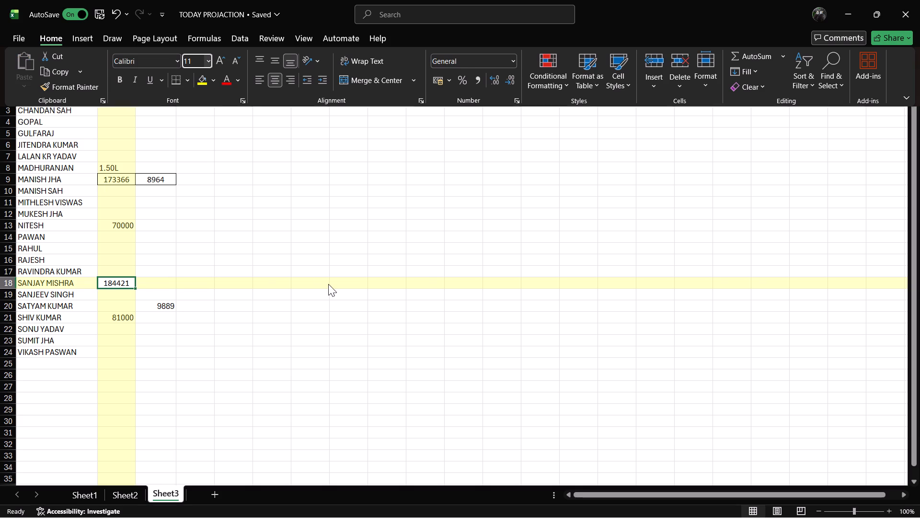
{"action": "left_click", "coordinate": [328, 284]}
{"action": "left_click", "coordinate": [328, 284]}
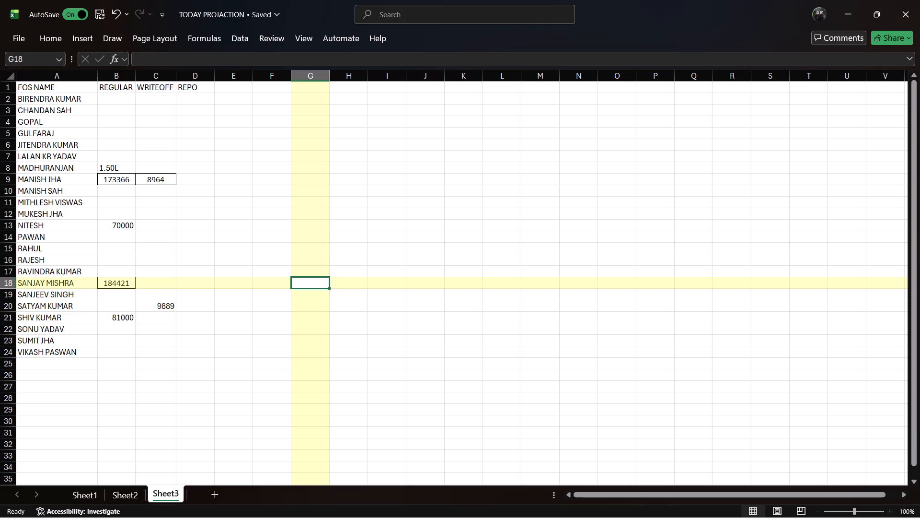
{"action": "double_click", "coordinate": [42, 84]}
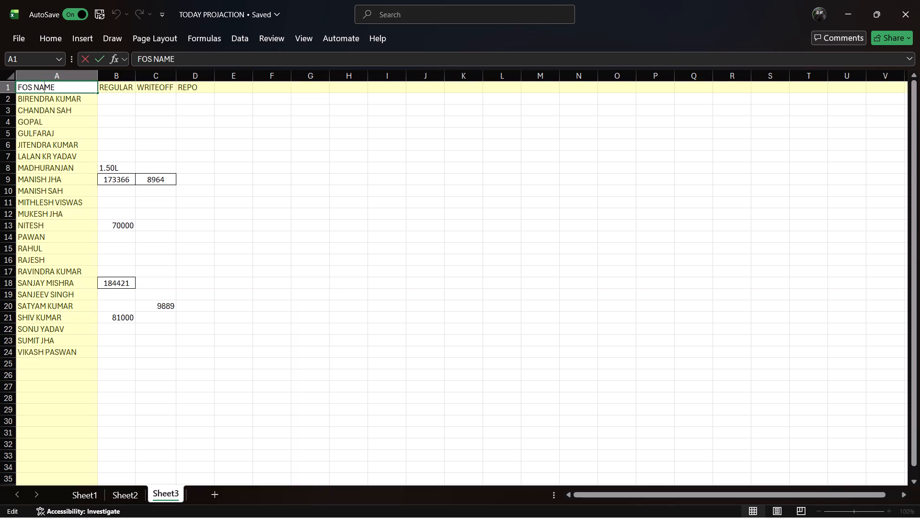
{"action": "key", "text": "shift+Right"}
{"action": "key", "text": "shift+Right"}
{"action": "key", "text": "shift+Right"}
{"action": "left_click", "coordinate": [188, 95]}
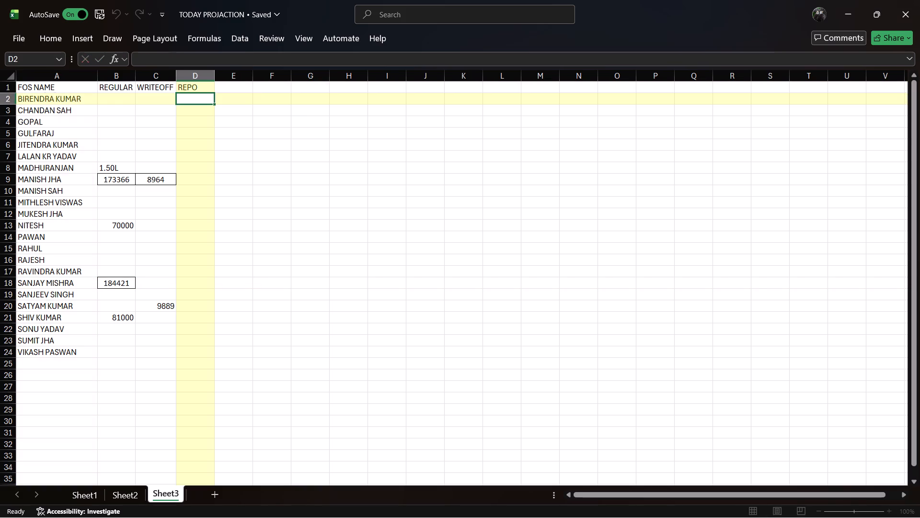
Apply All Borders to the whole FOS NAME table in Sheet3, cells A1 to D24.
{"action": "left_click", "coordinate": [82, 89]}
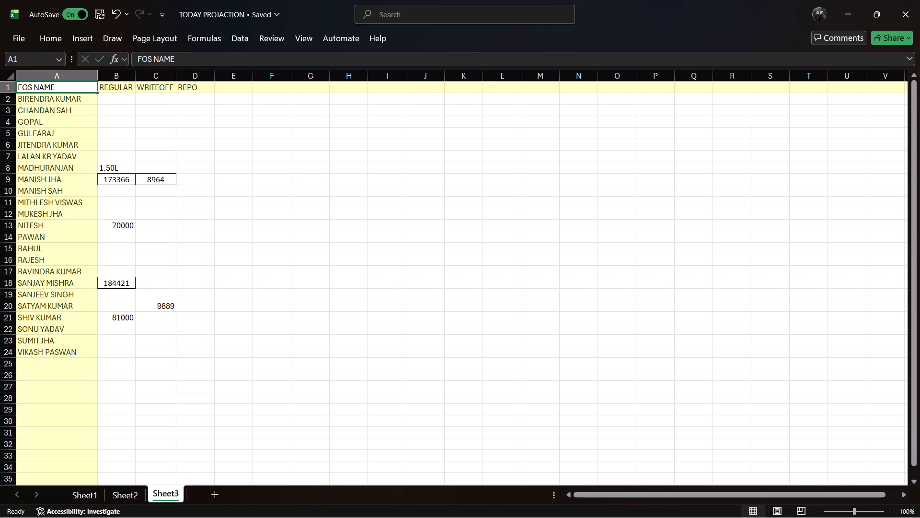
{"action": "key", "text": "shift+Right"}
{"action": "key", "text": "shift+Right"}
{"action": "key", "text": "shift+Right"}
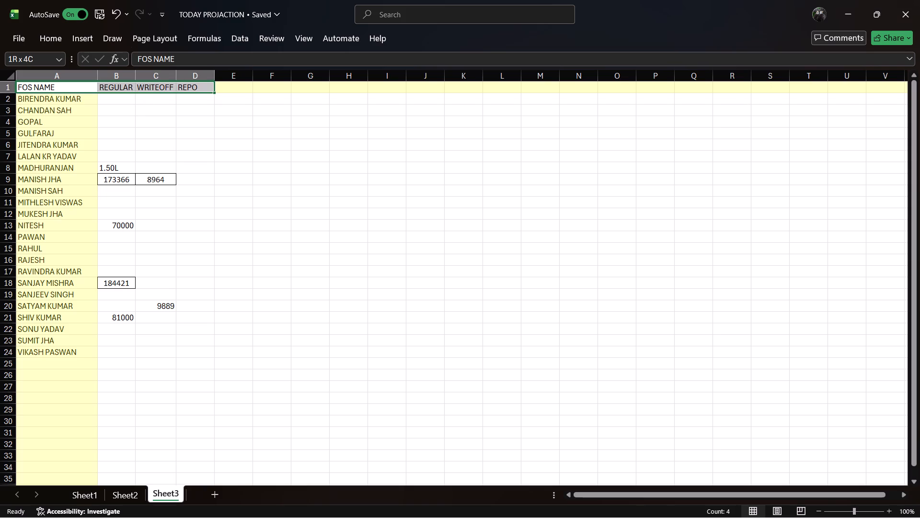
{"action": "key", "text": "shift+Down"}
{"action": "key", "text": "shift+Down"}
{"action": "key", "text": "shift+Down"}
{"action": "key", "text": "shift+Down"}
{"action": "key", "text": "shift+Down"}
{"action": "key", "text": "shift+Down"}
{"action": "key", "text": "shift+Down"}
{"action": "key", "text": "shift+Down"}
{"action": "key", "text": "shift+Down"}
{"action": "key", "text": "shift+Down"}
{"action": "key", "text": "shift+Down"}
{"action": "key", "text": "shift+Down"}
{"action": "key", "text": "shift+Down"}
{"action": "key", "text": "shift+Down"}
{"action": "key", "text": "shift+Down"}
{"action": "key", "text": "shift+Down"}
{"action": "key", "text": "shift+Down"}
{"action": "key", "text": "shift+Down"}
{"action": "key", "text": "shift+Down"}
{"action": "key", "text": "shift+Down"}
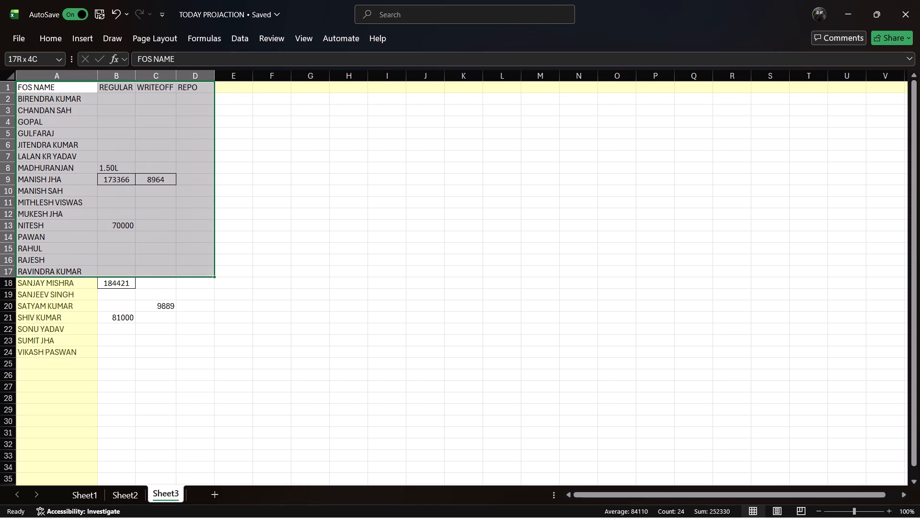
{"action": "key", "text": "shift+Down"}
{"action": "key", "text": "shift+Down"}
{"action": "key", "text": "shift+Down"}
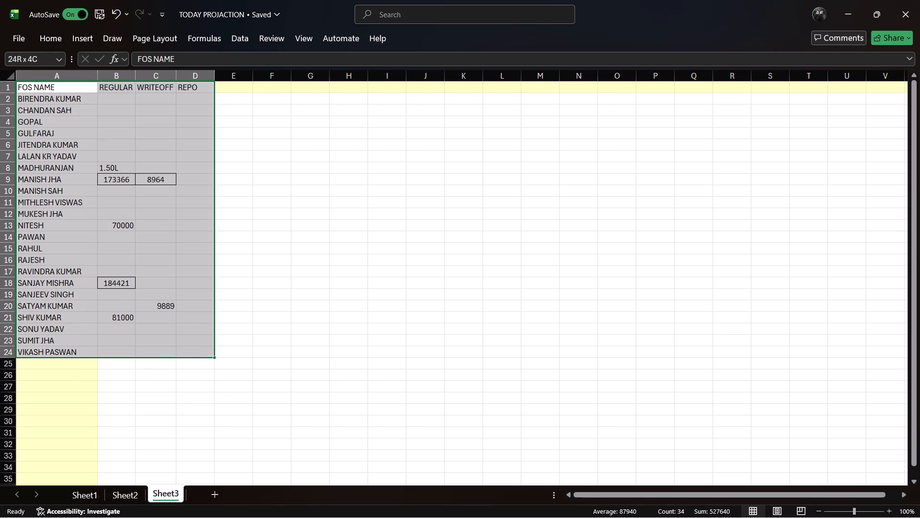
{"action": "left_click", "coordinate": [50, 39]}
{"action": "left_click", "coordinate": [184, 82]}
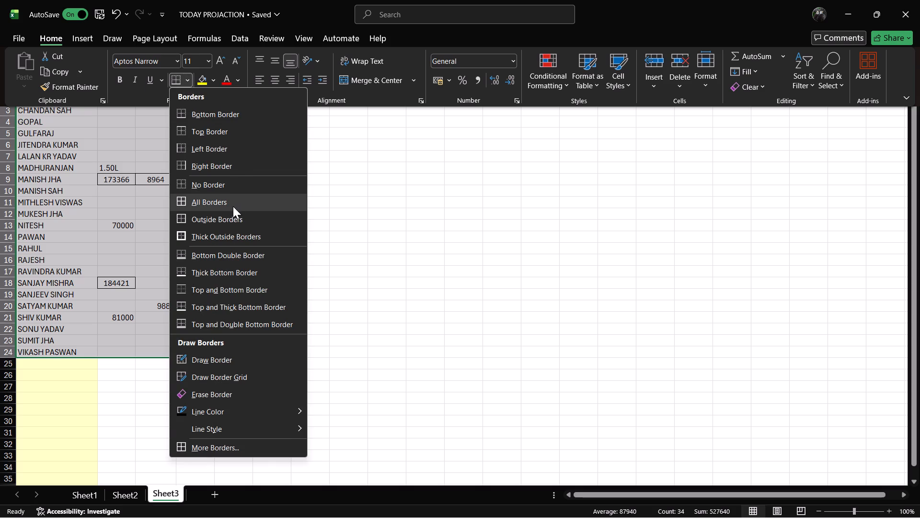
{"action": "left_click", "coordinate": [233, 206]}
{"action": "left_click", "coordinate": [405, 279]}
{"action": "scroll", "coordinate": [405, 279], "scroll_direction": "up", "scroll_amount": 2}
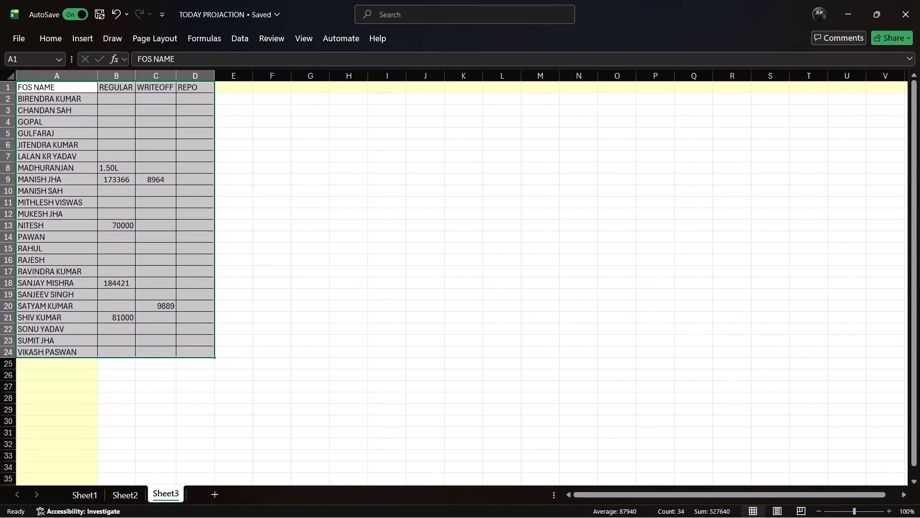
{"action": "left_click", "coordinate": [405, 279]}
{"action": "left_click", "coordinate": [350, 234]}
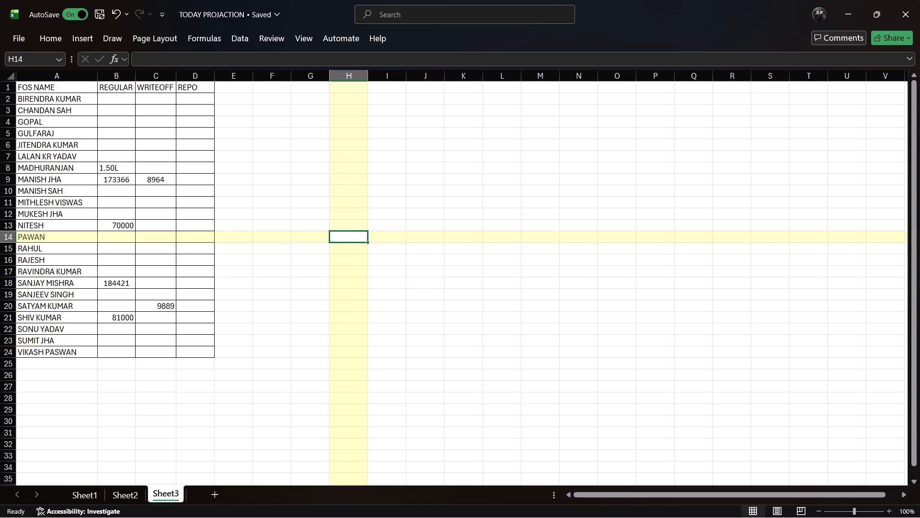
Save the TODAY PROJACTION workbook with the bordered table.
{"action": "key", "text": "ctrl+c"}
{"action": "key", "text": "ctrl+c"}
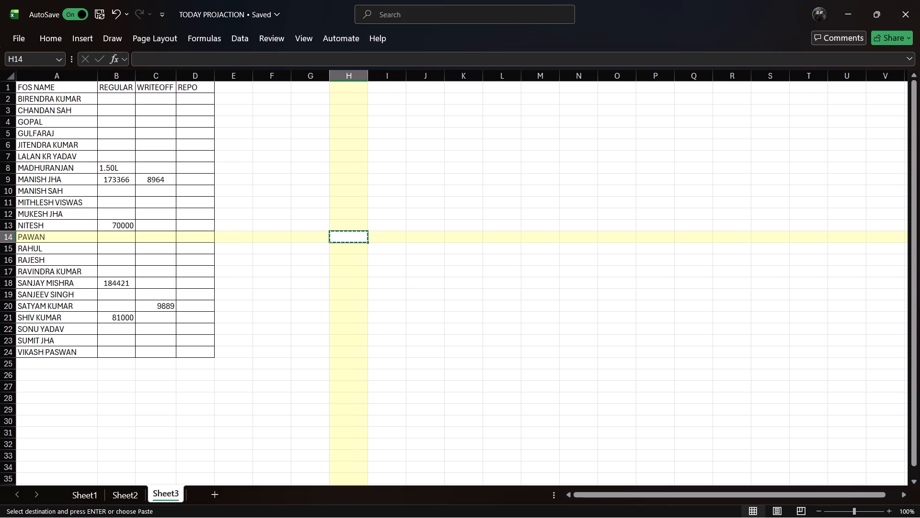
{"action": "triple_click", "coordinate": [465, 291]}
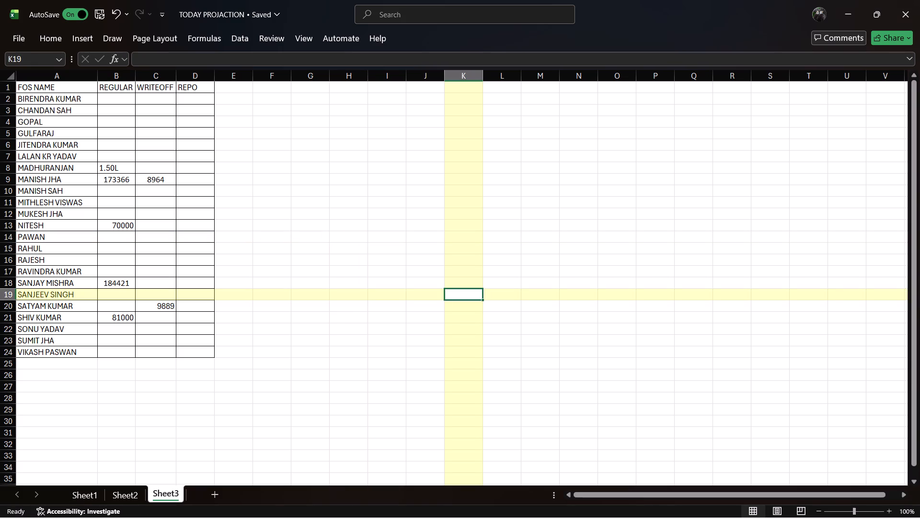
{"action": "double_click", "coordinate": [465, 291]}
{"action": "key", "text": "ctrl+s"}
{"action": "key", "text": "ctrl+shift+s"}
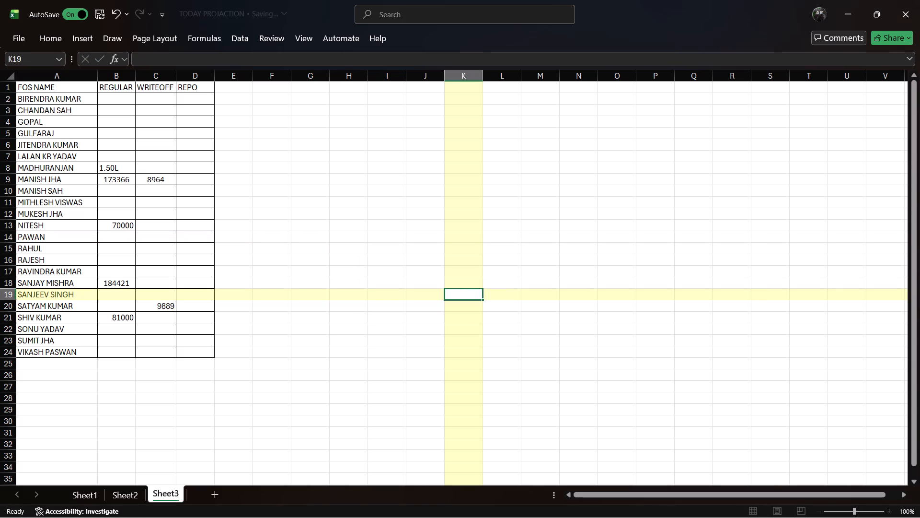
{"action": "key", "text": "ctrl+shift+s"}
{"action": "key", "text": "ctrl+s"}
{"action": "key", "text": "ctrl+s"}
{"action": "key", "text": "ctrl+s"}
{"action": "key", "text": "ctrl+s"}
{"action": "key", "text": "ctrl+s"}
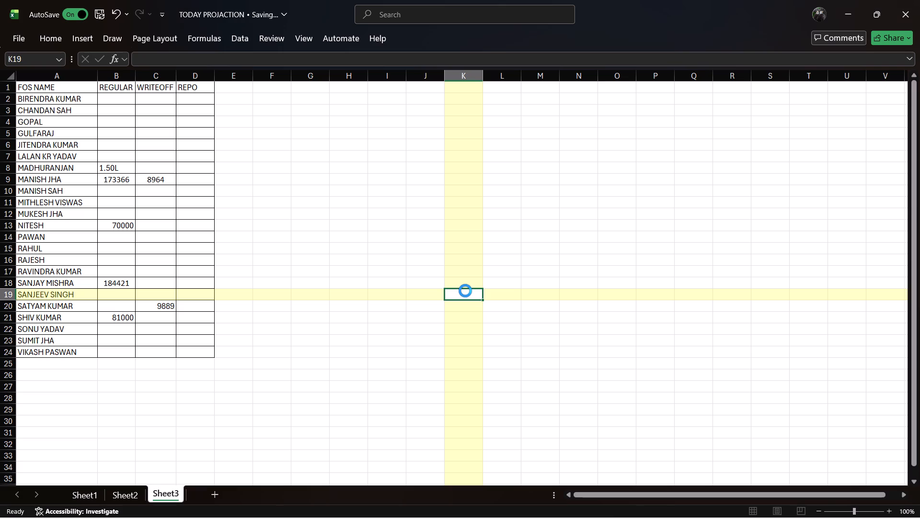
{"action": "key", "text": "ctrl+s"}
{"action": "key", "text": "ctrl+s"}
{"action": "key", "text": "ctrl+s"}
{"action": "left_click", "coordinate": [697, 271]}
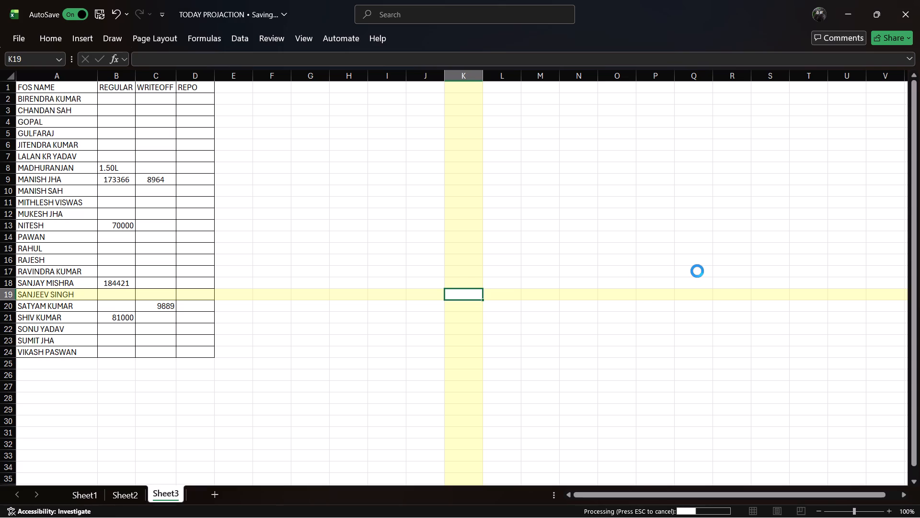
{"action": "left_click", "coordinate": [533, 225]}
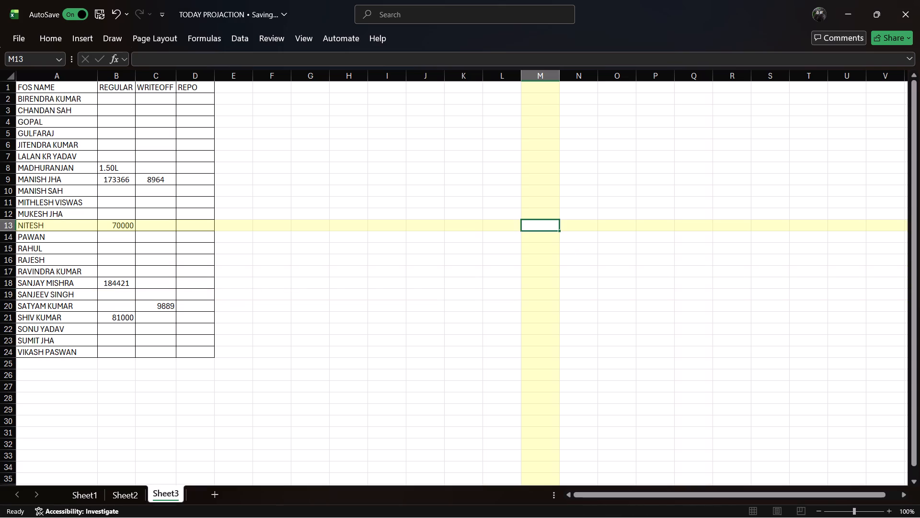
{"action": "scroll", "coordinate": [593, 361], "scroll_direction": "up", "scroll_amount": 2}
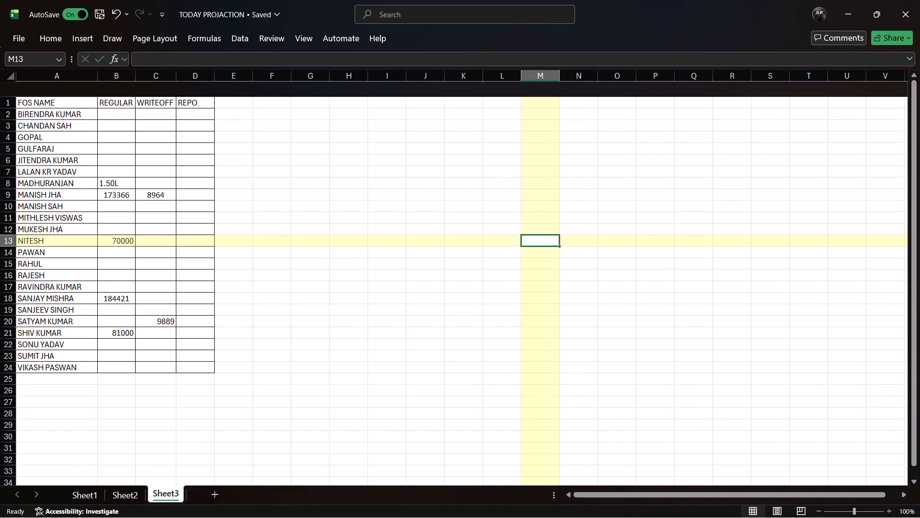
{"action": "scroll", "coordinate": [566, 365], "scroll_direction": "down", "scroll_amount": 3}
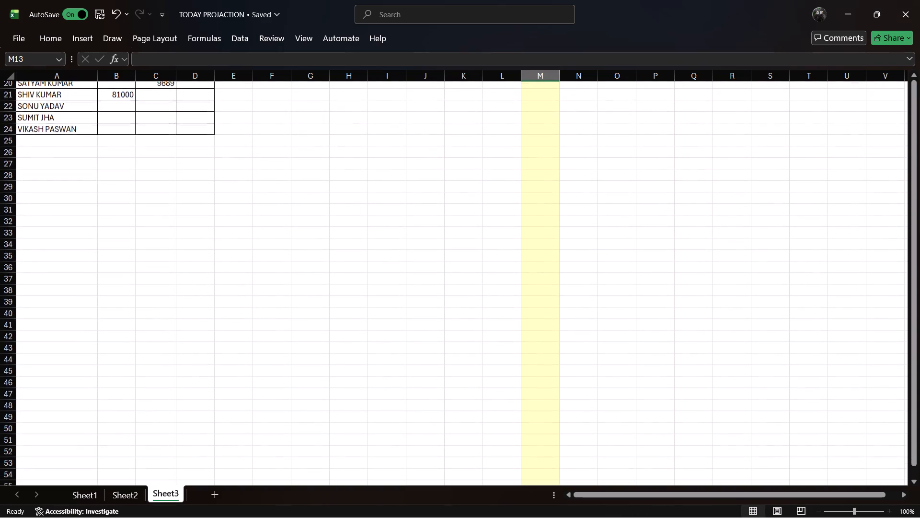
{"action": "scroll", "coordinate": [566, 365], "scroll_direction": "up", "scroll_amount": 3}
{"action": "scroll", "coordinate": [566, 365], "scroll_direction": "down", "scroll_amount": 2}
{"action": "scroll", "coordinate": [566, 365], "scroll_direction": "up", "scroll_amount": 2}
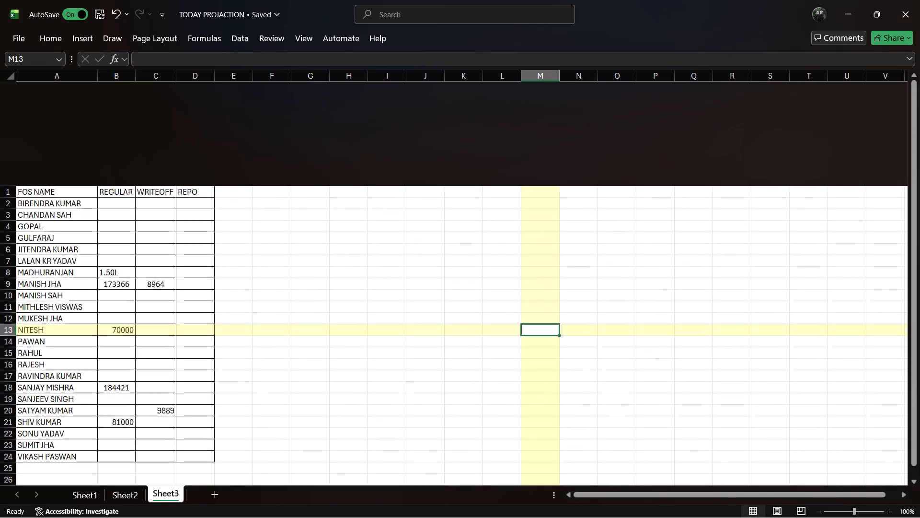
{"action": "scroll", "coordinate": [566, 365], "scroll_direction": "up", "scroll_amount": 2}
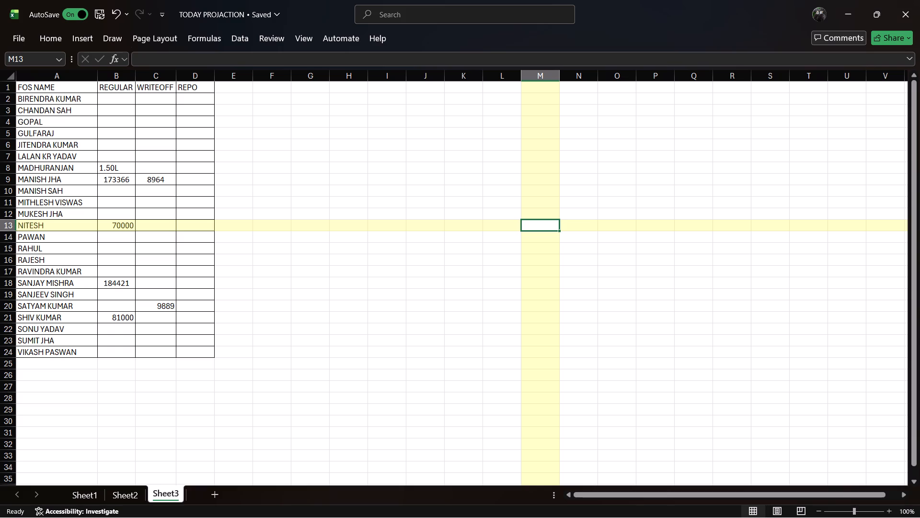
Fill the header row cells A1 to D1, FOS NAME through REPO, with yellow.
{"action": "left_click", "coordinate": [61, 87]}
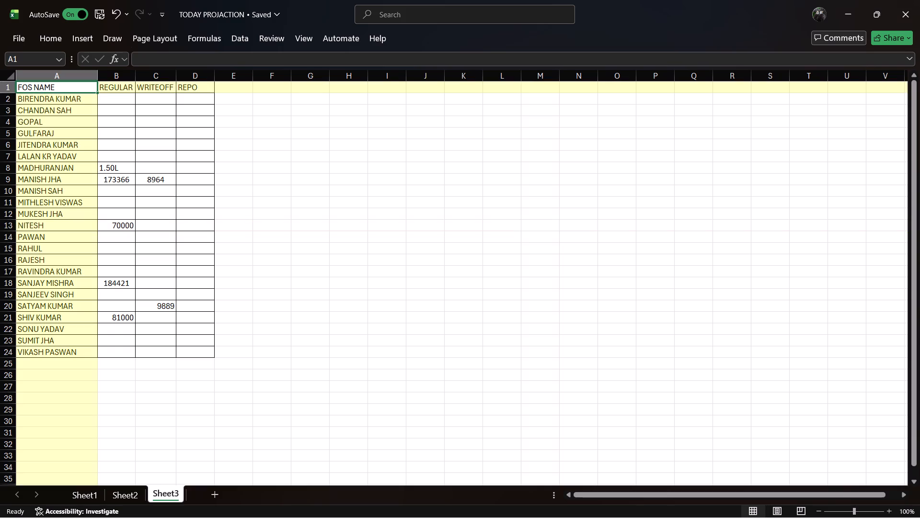
{"action": "key", "text": "shift+Right"}
{"action": "key", "text": "shift+Right"}
{"action": "key", "text": "shift+Right"}
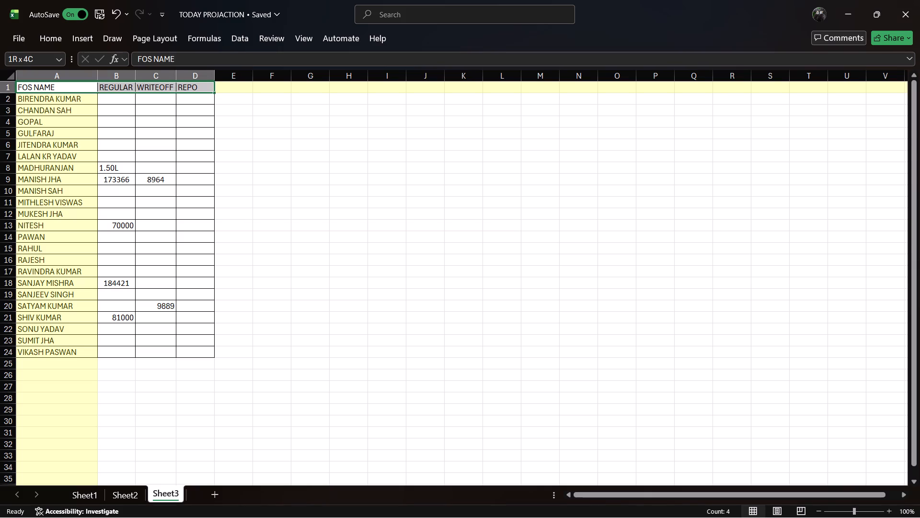
{"action": "left_click", "coordinate": [55, 40]}
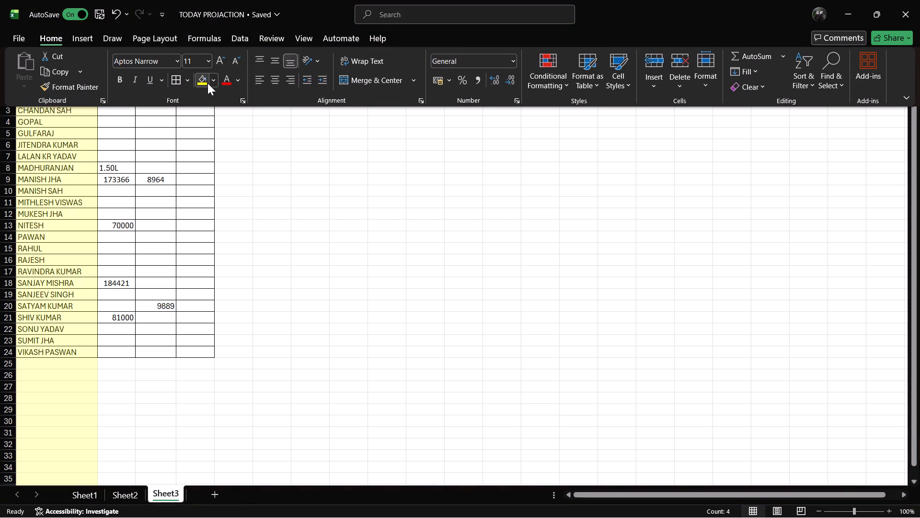
{"action": "left_click", "coordinate": [202, 82]}
{"action": "left_click", "coordinate": [354, 272]}
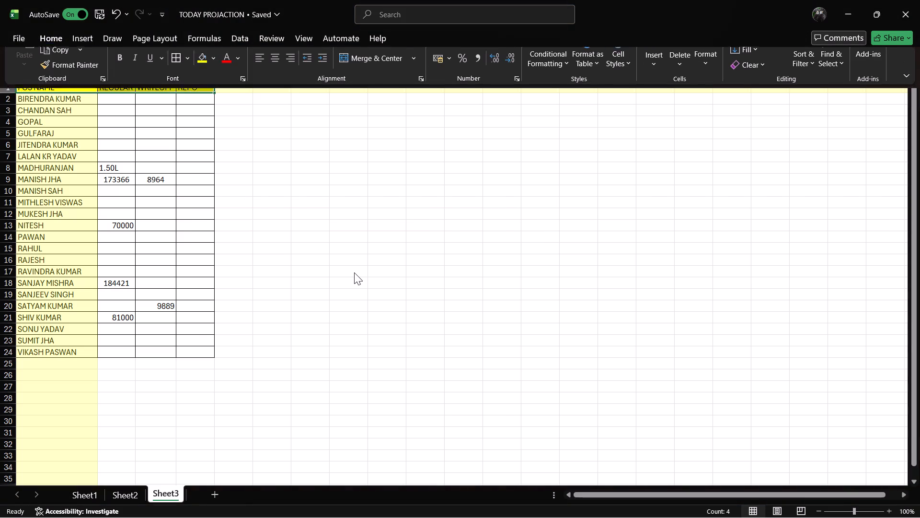
{"action": "left_click", "coordinate": [319, 224]}
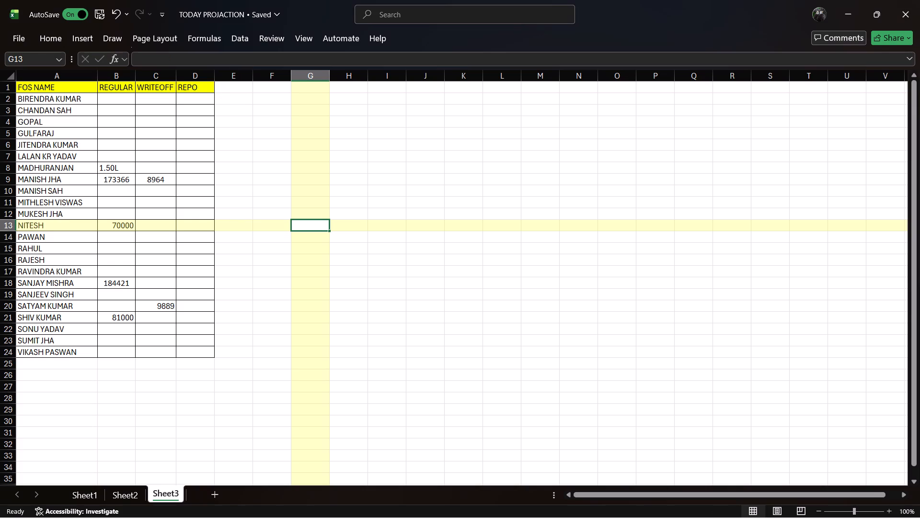
Save the workbook with the highlighted header row.
{"action": "key", "text": "ctrl+s"}
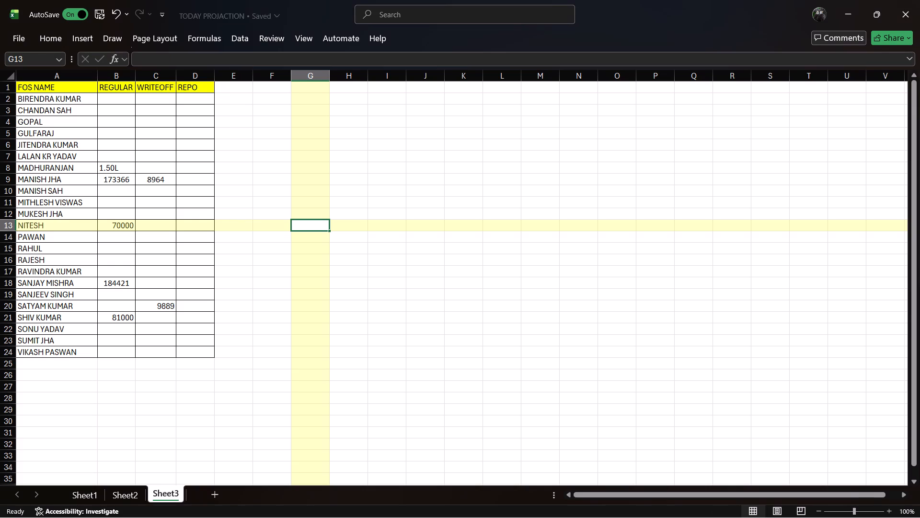
{"action": "left_click", "coordinate": [521, 193]}
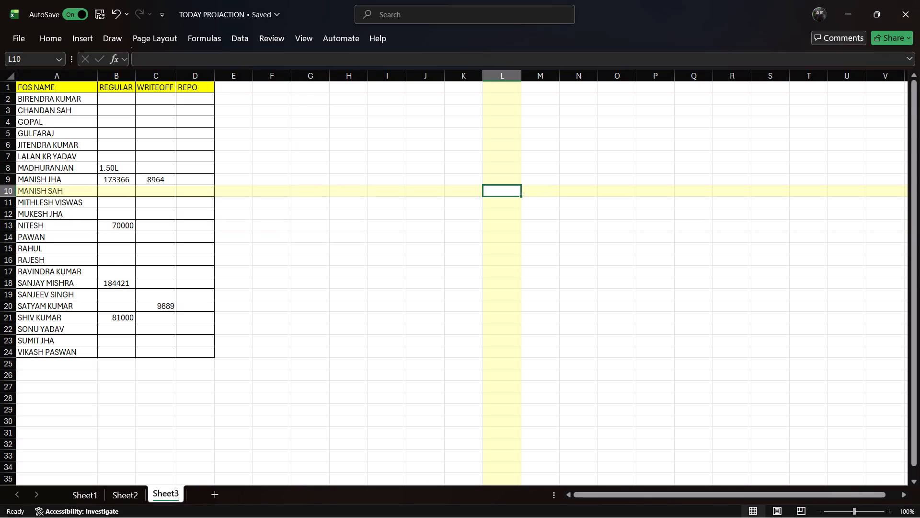
{"action": "left_click", "coordinate": [696, 161]}
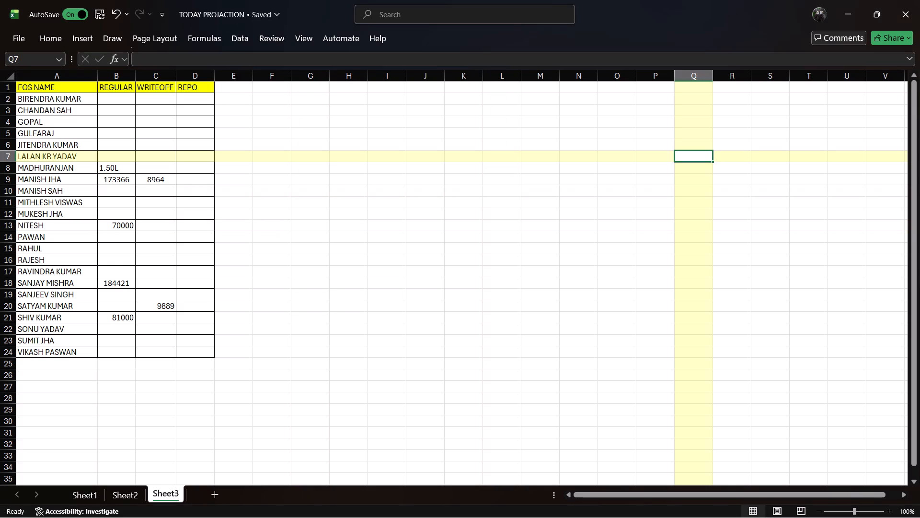
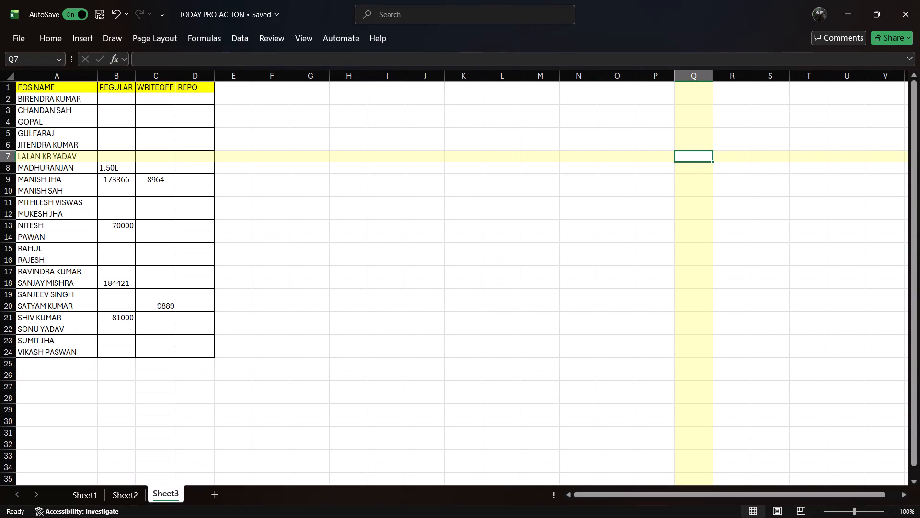
Use AutoSum to total the REGULAR values from cell B8 down to row 24, placing the sum in B25.
{"action": "left_click", "coordinate": [110, 166]}
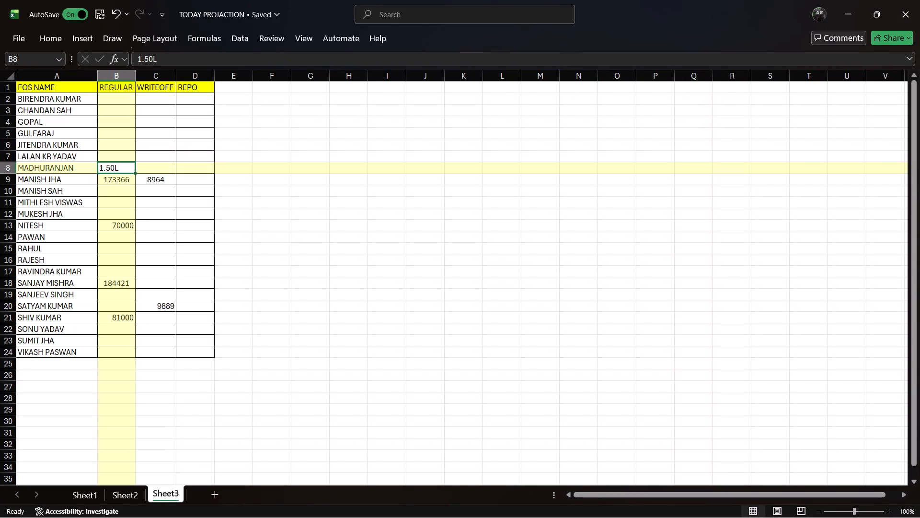
{"action": "key", "text": "shift+Down"}
{"action": "key", "text": "shift+Down"}
{"action": "key", "text": "shift+Down"}
{"action": "key", "text": "shift+Down"}
{"action": "key", "text": "shift+Down"}
{"action": "key", "text": "shift+Down"}
{"action": "key", "text": "shift+Down"}
{"action": "key", "text": "shift+Down"}
{"action": "key", "text": "shift+Down"}
{"action": "key", "text": "shift+Down"}
{"action": "key", "text": "shift+Down"}
{"action": "key", "text": "shift+Down"}
{"action": "key", "text": "shift+Down"}
{"action": "key", "text": "shift+Down"}
{"action": "key", "text": "shift+Down"}
{"action": "key", "text": "shift+Down"}
{"action": "key", "text": "shift+Down"}
{"action": "key", "text": "shift+Down"}
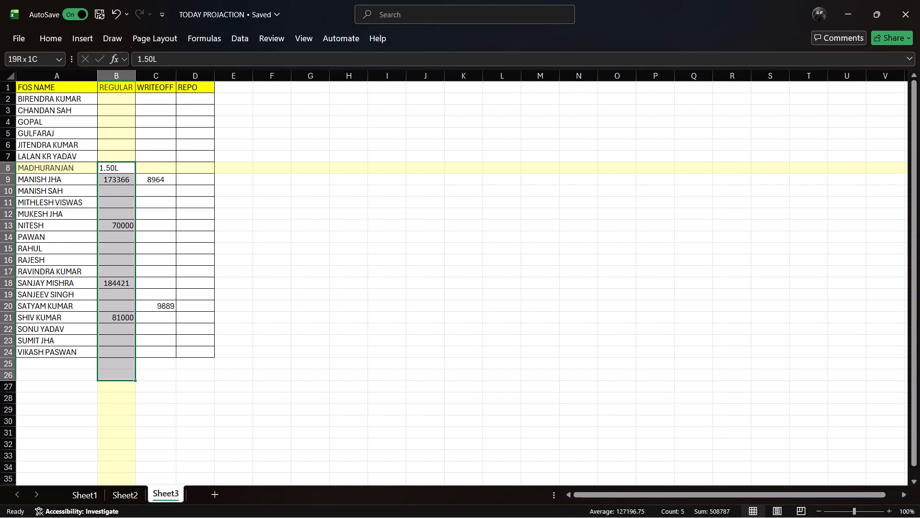
{"action": "key", "text": "shift+Up"}
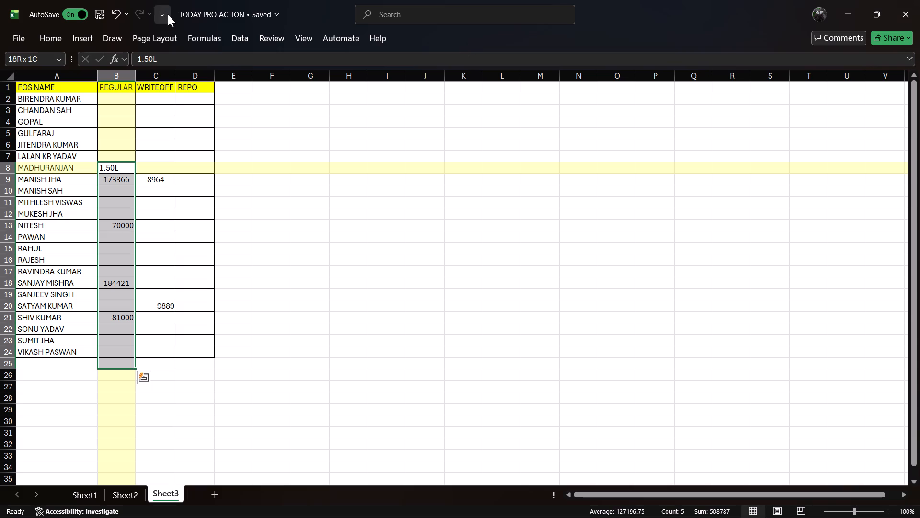
{"action": "left_click", "coordinate": [47, 40]}
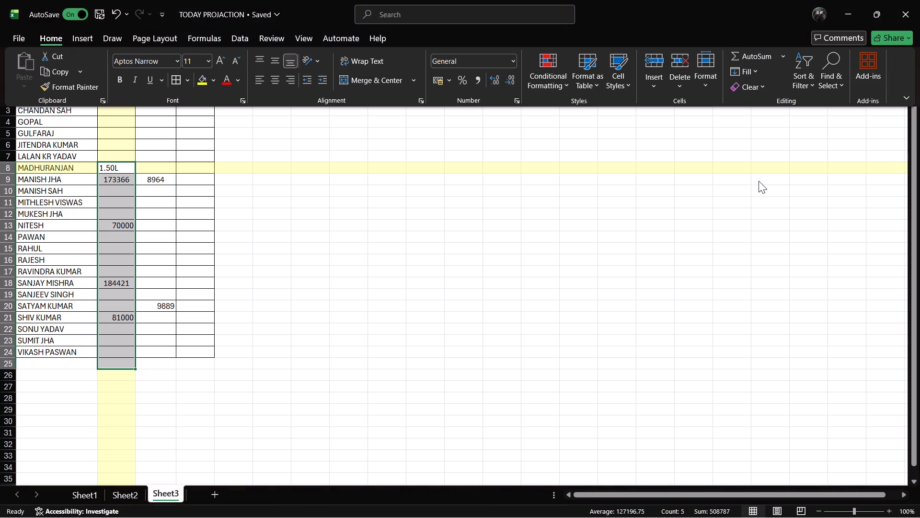
{"action": "left_click", "coordinate": [767, 53]}
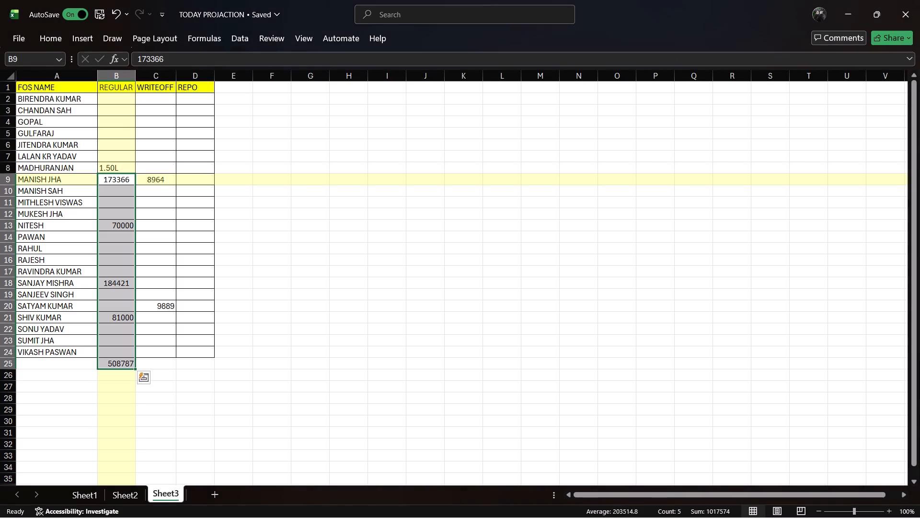
{"action": "left_click", "coordinate": [713, 257]}
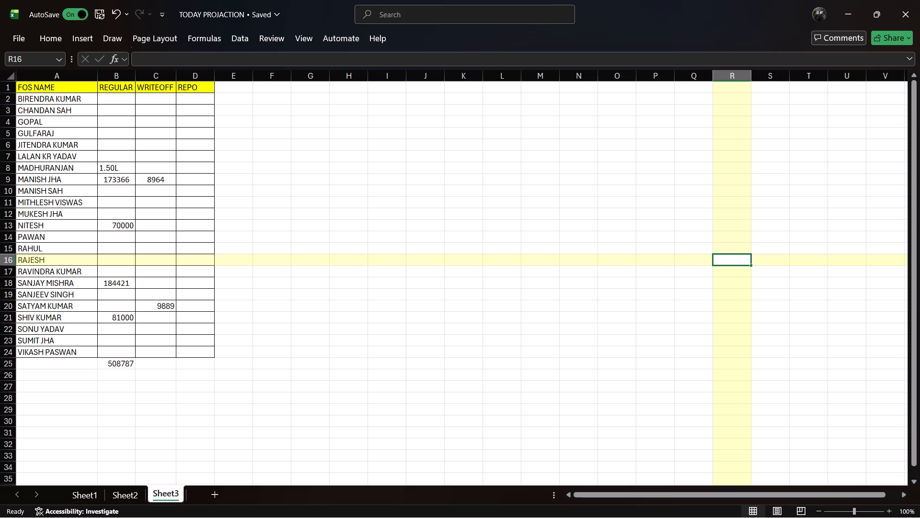
Enter the label TOTAL in cell A25, below the last FOS name.
{"action": "left_click", "coordinate": [50, 363]}
{"action": "key", "text": "t"}
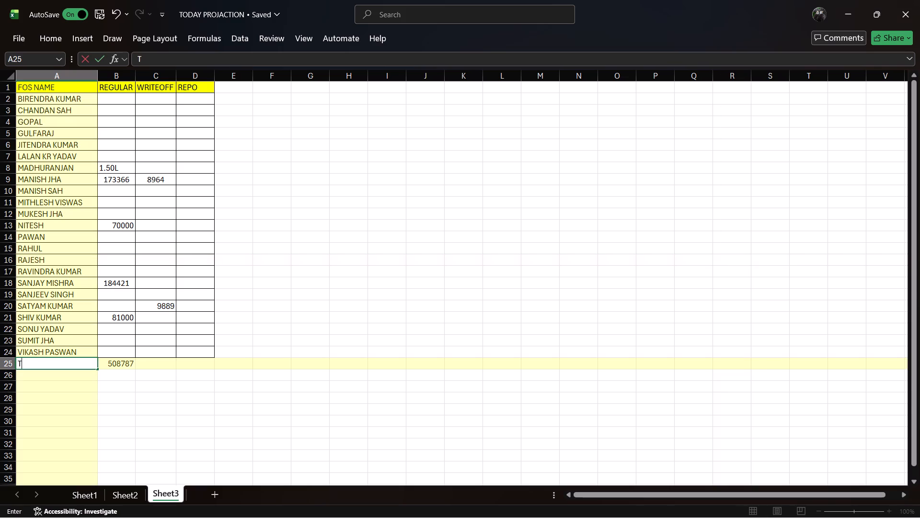
{"action": "key", "text": "o"}
{"action": "type", "text": "TAL"}
{"action": "key", "text": "space"}
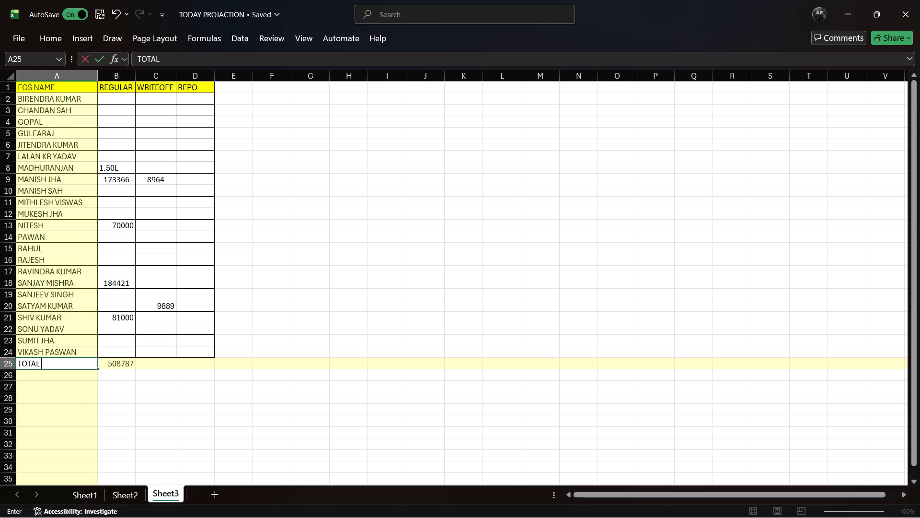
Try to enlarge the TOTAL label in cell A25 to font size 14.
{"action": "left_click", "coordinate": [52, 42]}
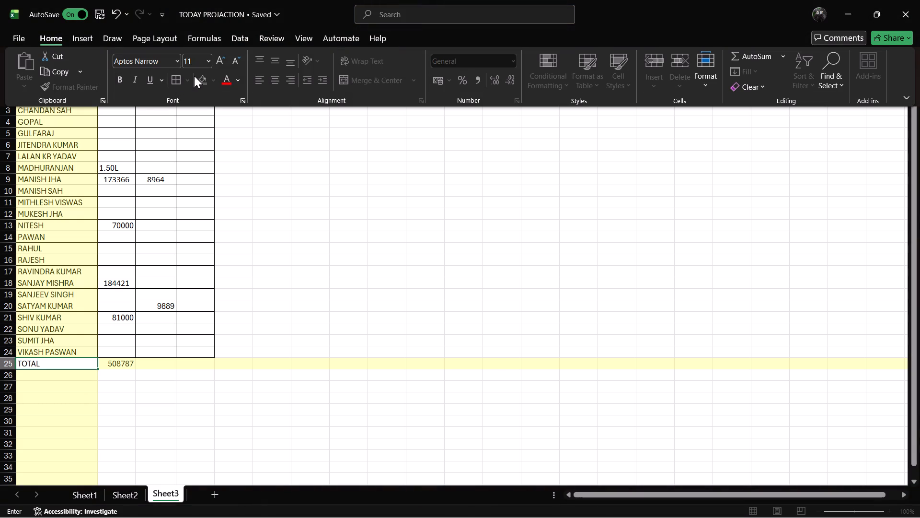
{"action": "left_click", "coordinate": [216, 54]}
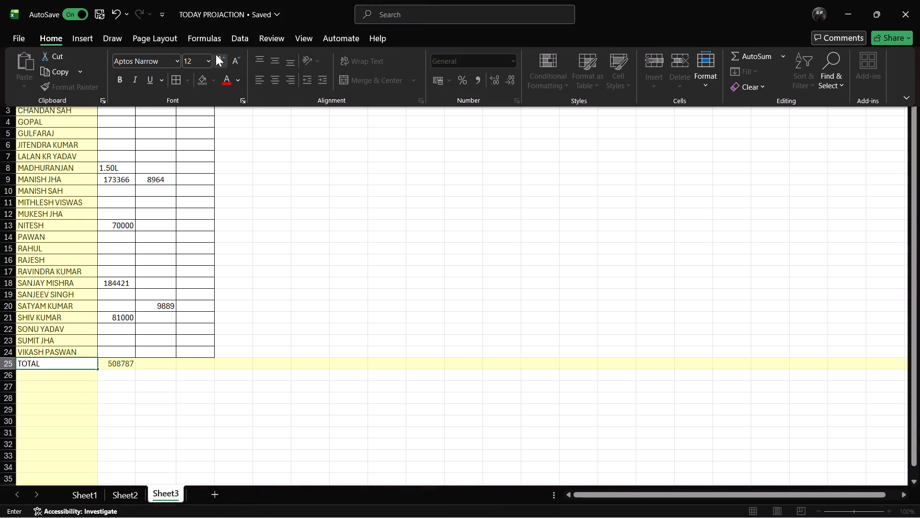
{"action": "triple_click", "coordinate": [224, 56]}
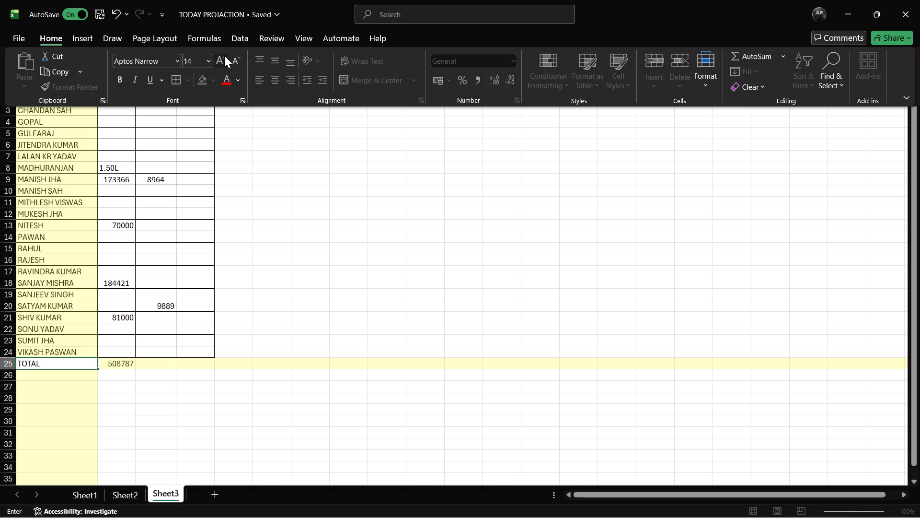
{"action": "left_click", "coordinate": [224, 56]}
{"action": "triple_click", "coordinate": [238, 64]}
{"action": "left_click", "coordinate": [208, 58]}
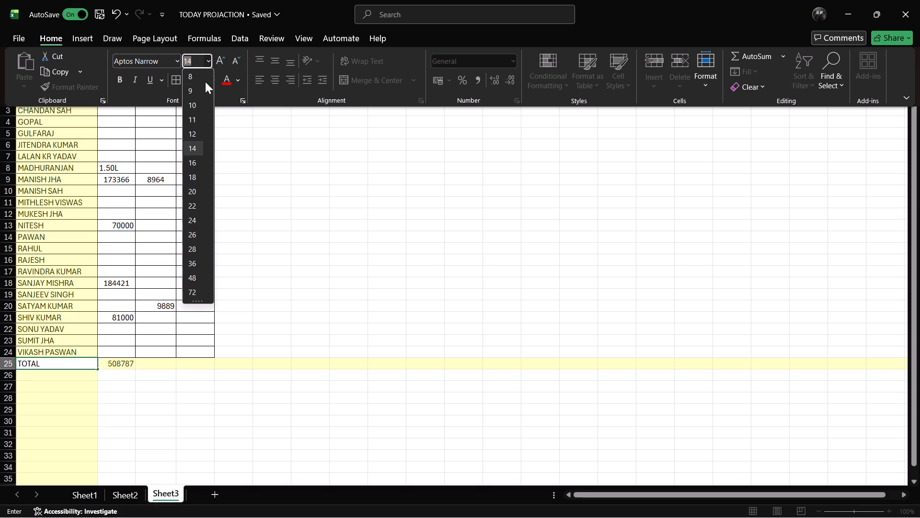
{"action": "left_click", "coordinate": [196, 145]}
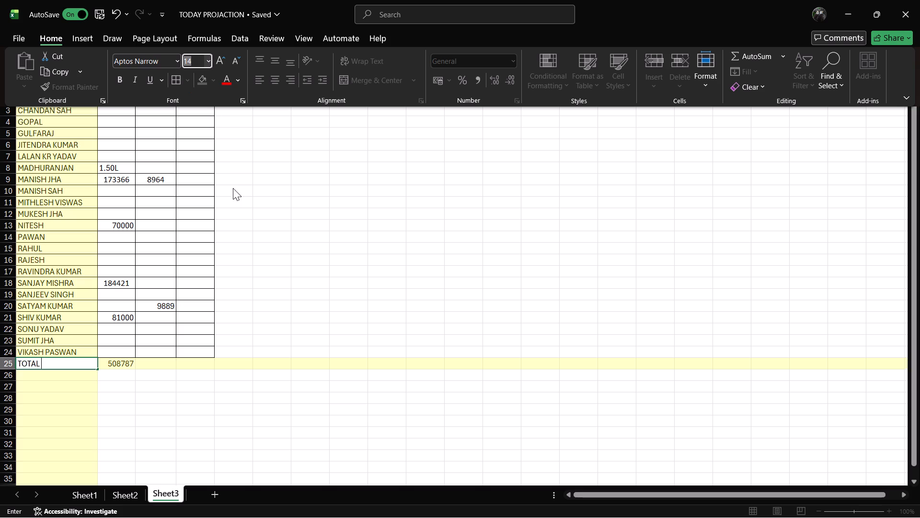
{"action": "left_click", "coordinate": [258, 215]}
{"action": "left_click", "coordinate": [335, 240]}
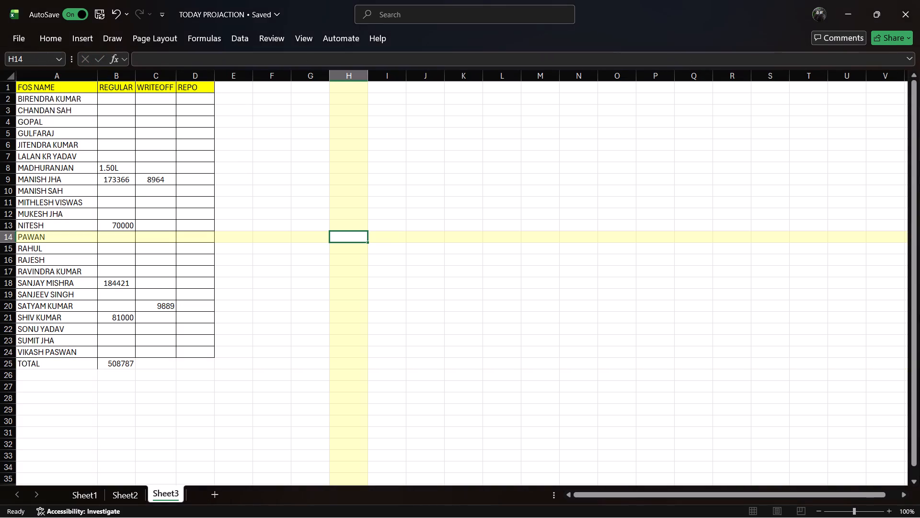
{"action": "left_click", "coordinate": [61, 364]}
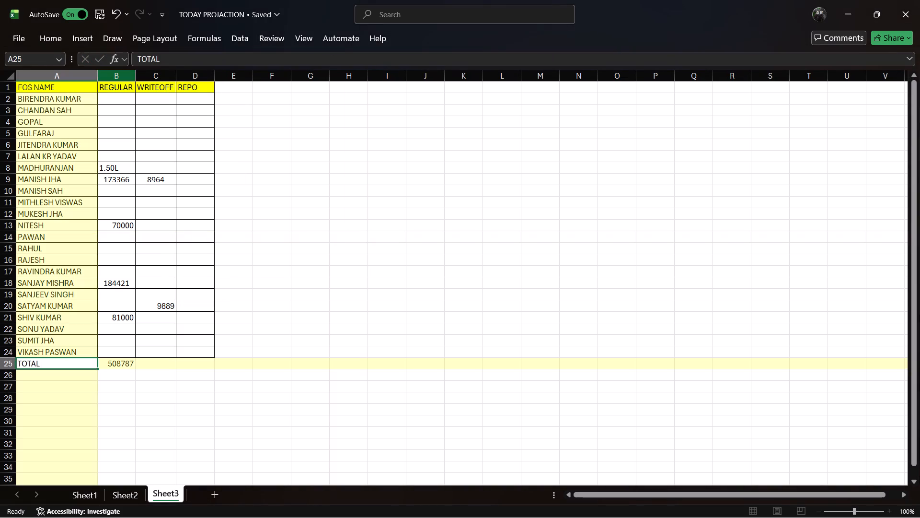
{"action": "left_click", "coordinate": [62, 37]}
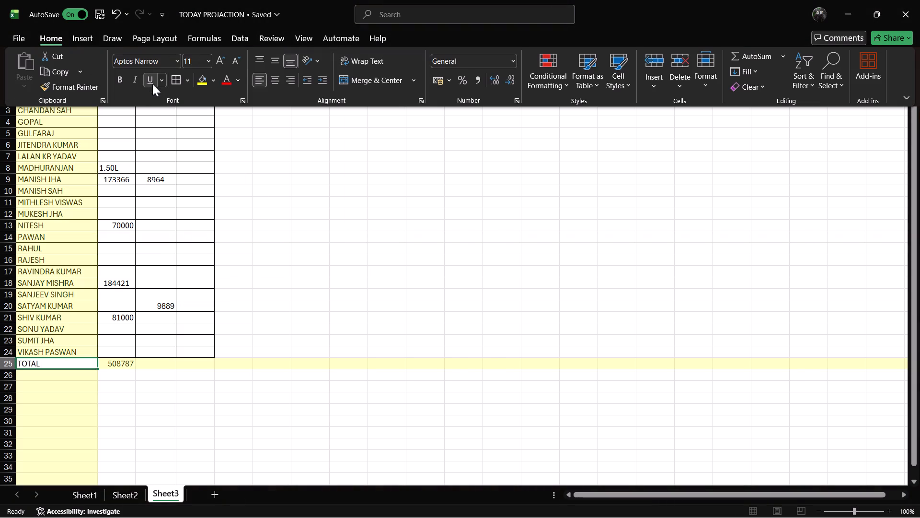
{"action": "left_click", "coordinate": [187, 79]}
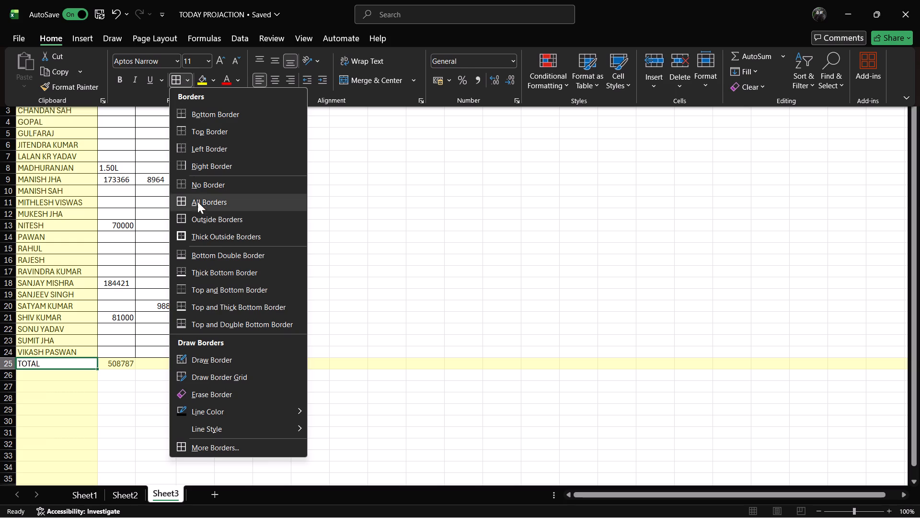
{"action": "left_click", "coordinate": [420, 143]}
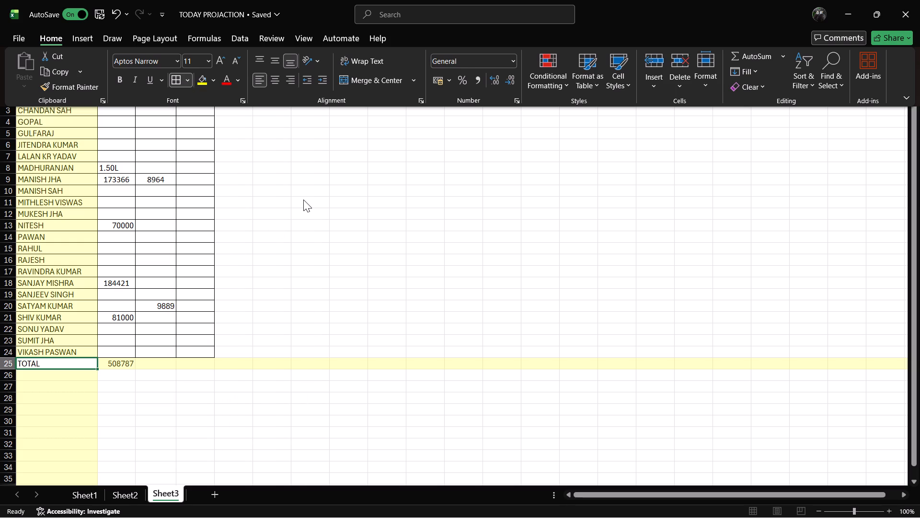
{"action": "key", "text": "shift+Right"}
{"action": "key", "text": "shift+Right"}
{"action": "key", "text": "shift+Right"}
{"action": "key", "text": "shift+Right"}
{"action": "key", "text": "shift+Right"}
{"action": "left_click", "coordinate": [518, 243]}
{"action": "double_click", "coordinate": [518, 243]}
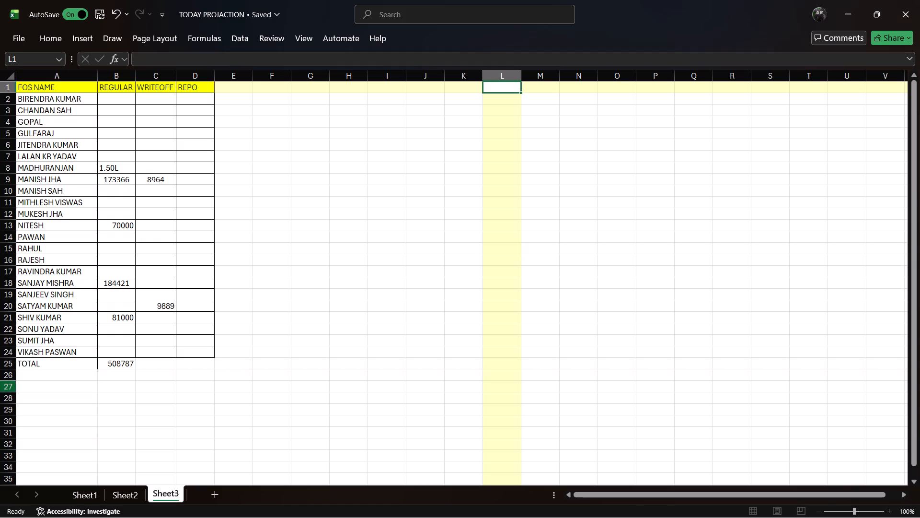
Apply All Borders to the TOTAL row, cells A25 to D25.
{"action": "left_click", "coordinate": [53, 364]}
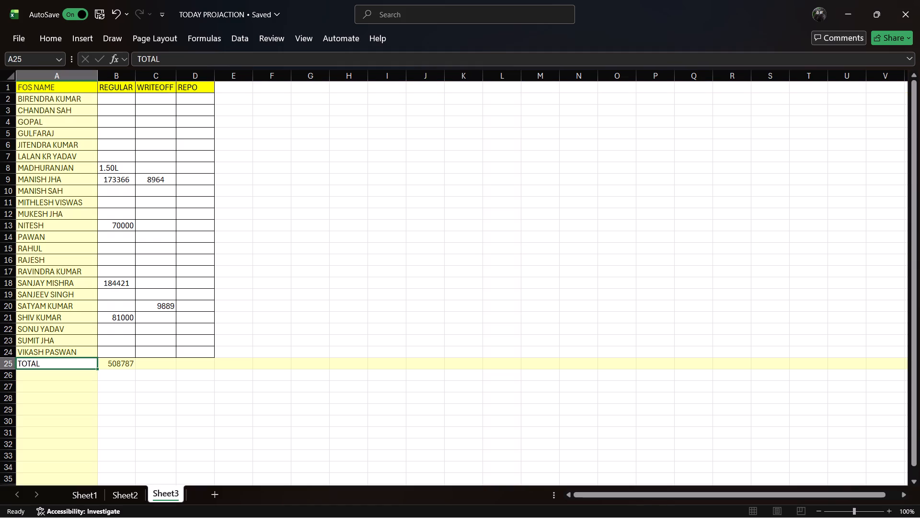
{"action": "key", "text": "shift+Right"}
{"action": "key", "text": "shift+Right"}
{"action": "key", "text": "shift+Right"}
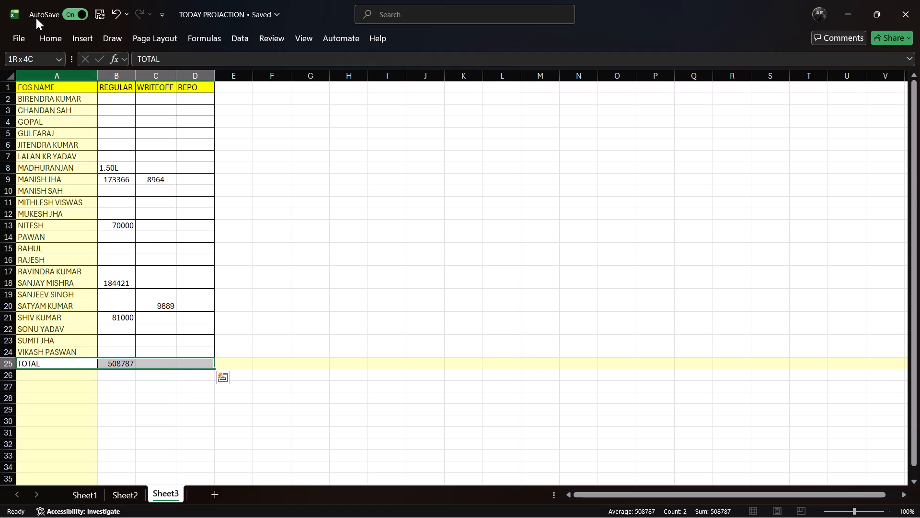
{"action": "left_click", "coordinate": [50, 39]}
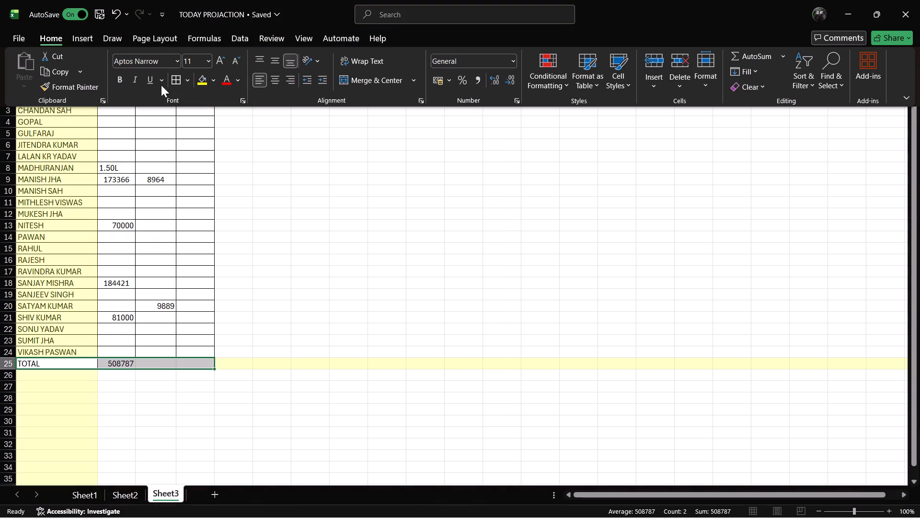
{"action": "left_click", "coordinate": [191, 83]}
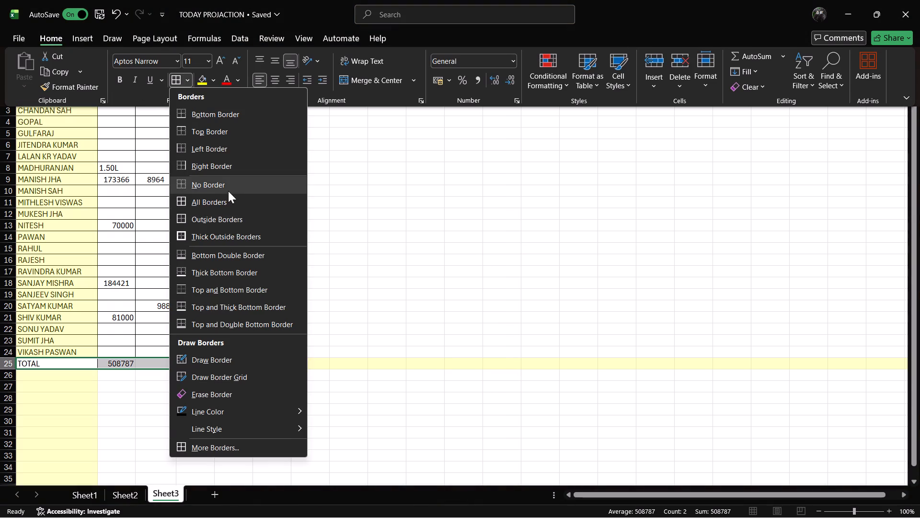
{"action": "left_click", "coordinate": [229, 206]}
{"action": "left_click", "coordinate": [385, 258]}
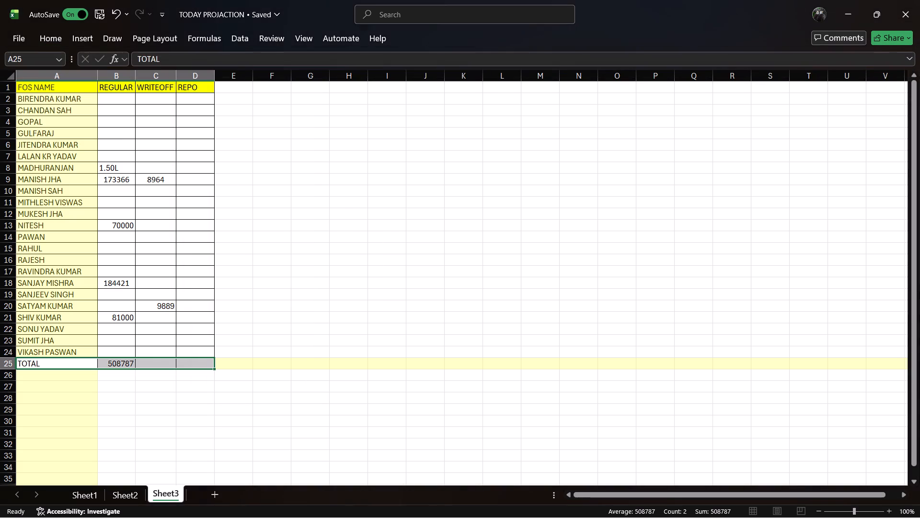
{"action": "left_click", "coordinate": [403, 220]}
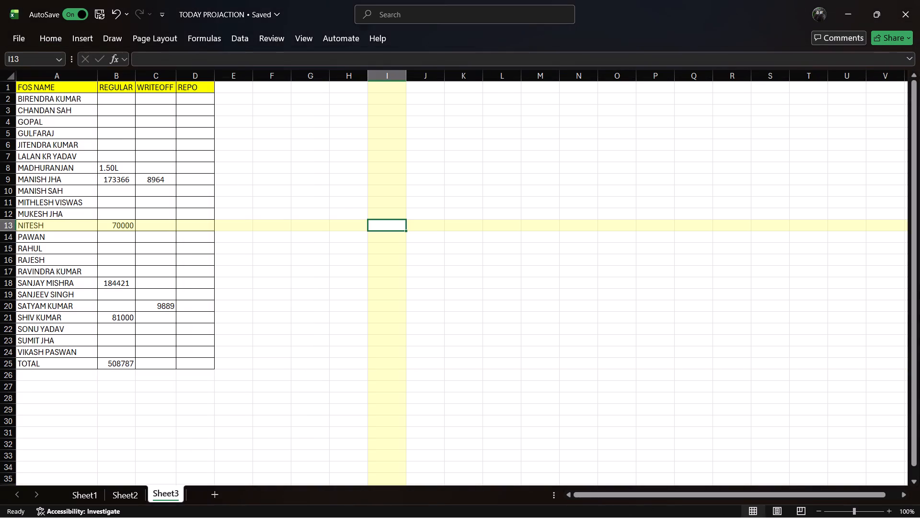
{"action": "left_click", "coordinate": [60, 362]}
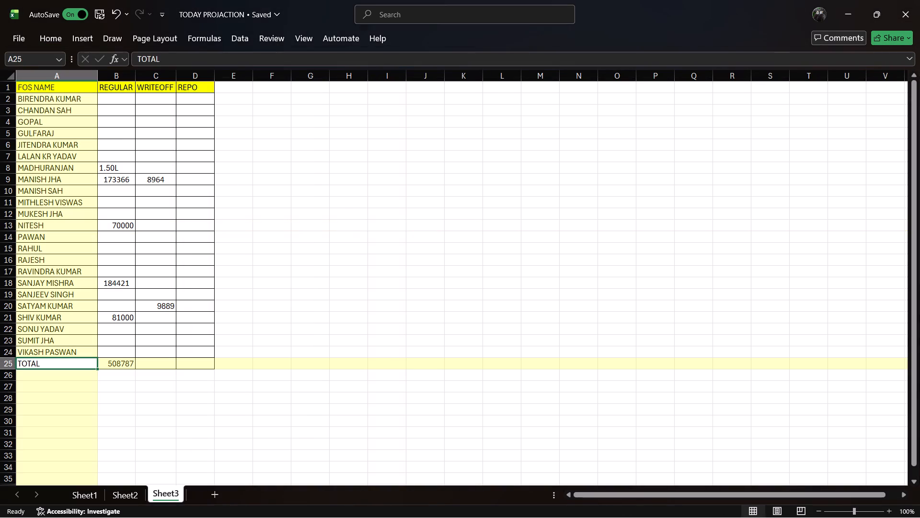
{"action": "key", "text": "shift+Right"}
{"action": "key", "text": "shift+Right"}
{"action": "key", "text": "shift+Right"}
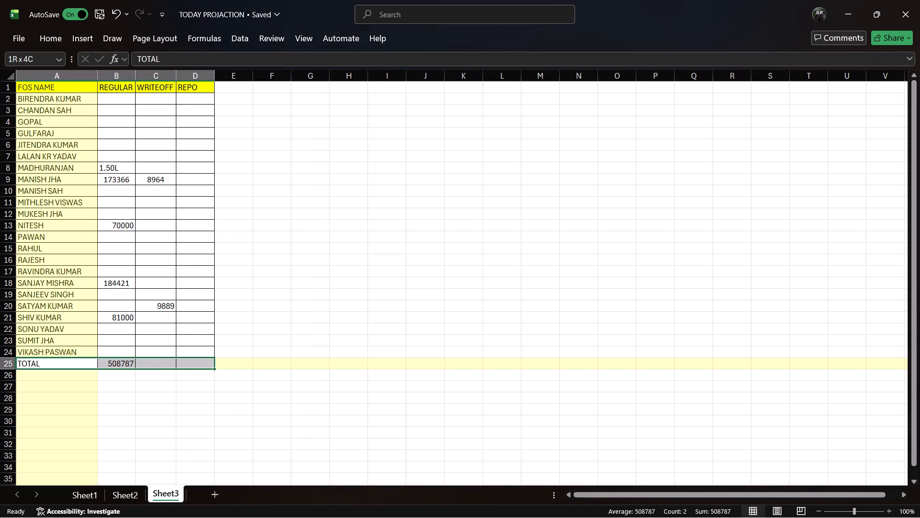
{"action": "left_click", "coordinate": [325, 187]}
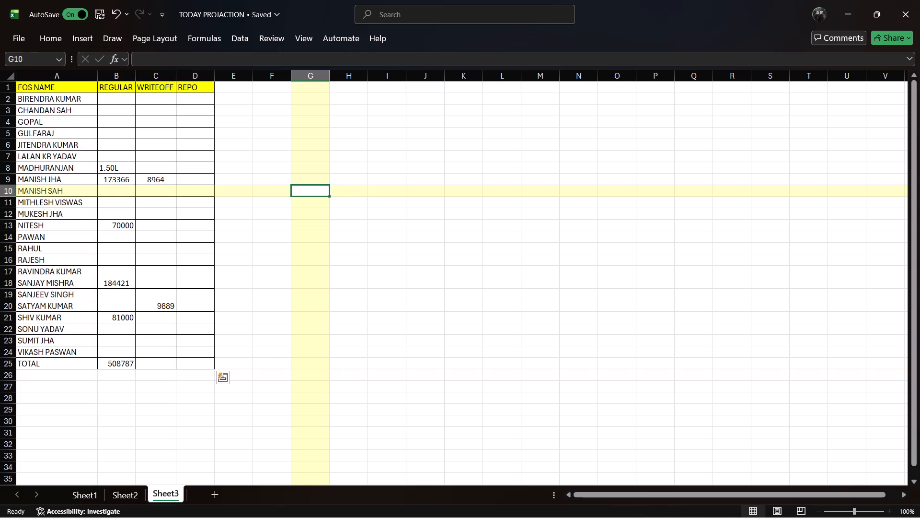
Increase the font size of the TOTAL label in cell A25 to 12.
{"action": "left_click", "coordinate": [65, 364]}
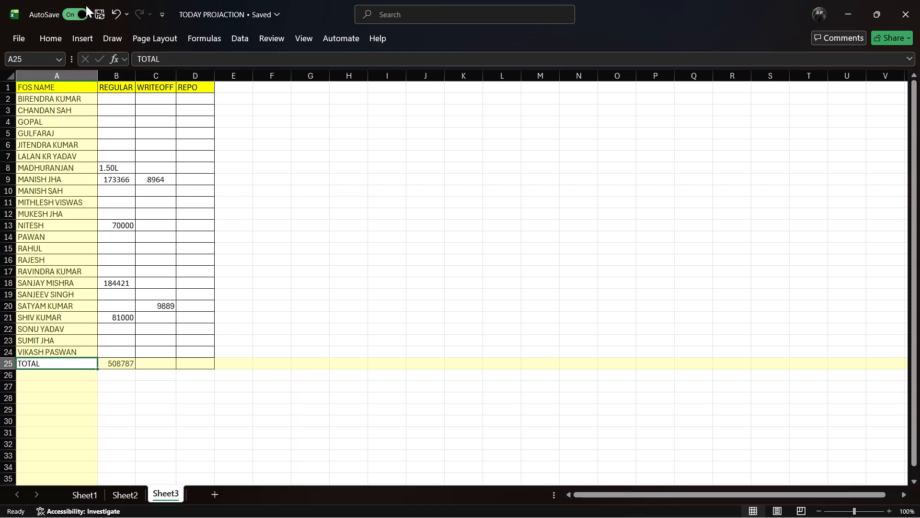
{"action": "left_click", "coordinate": [56, 38]}
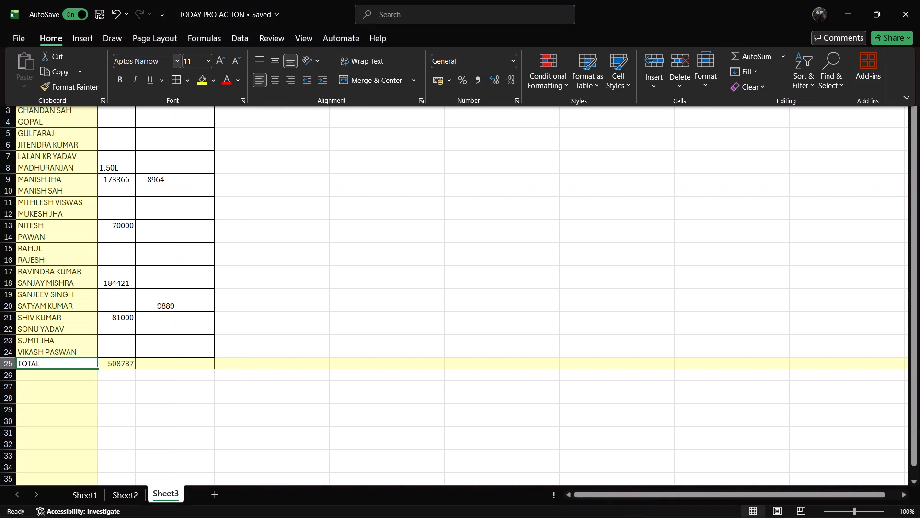
{"action": "left_click", "coordinate": [217, 57]}
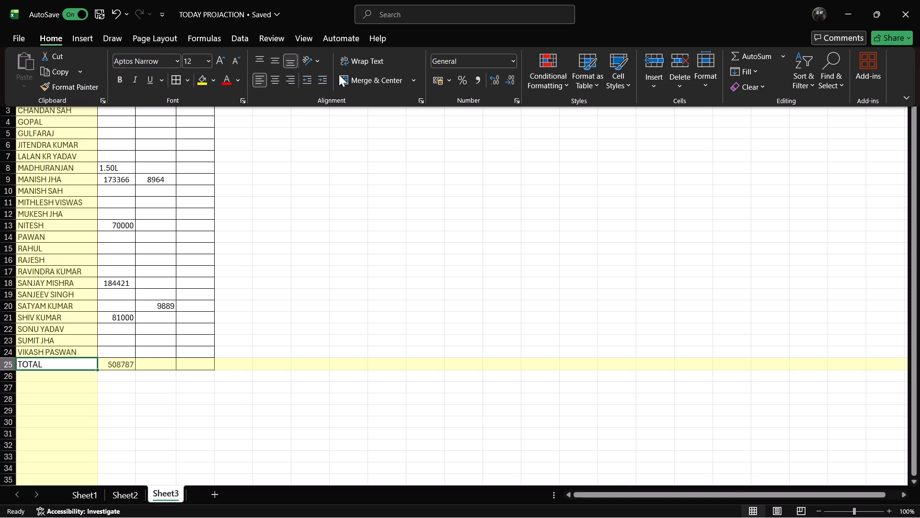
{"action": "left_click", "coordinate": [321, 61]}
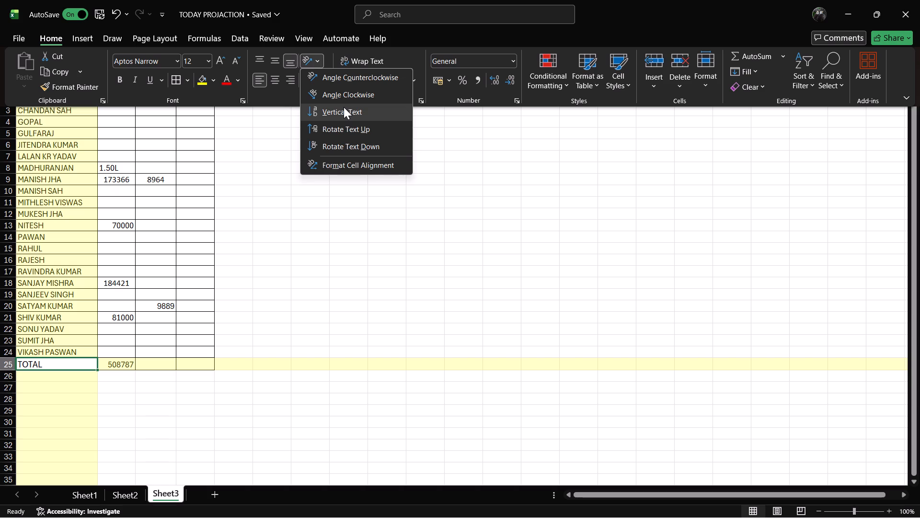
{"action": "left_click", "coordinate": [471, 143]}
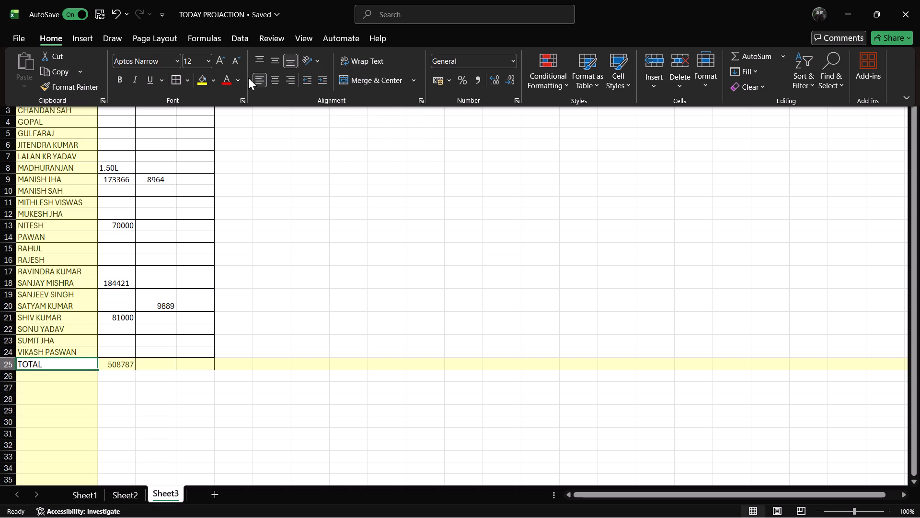
Format the TOTAL label in cell A25 as bold, italic and double underlined.
{"action": "left_click", "coordinate": [121, 81]}
{"action": "left_click", "coordinate": [133, 80]}
{"action": "left_click", "coordinate": [160, 83]}
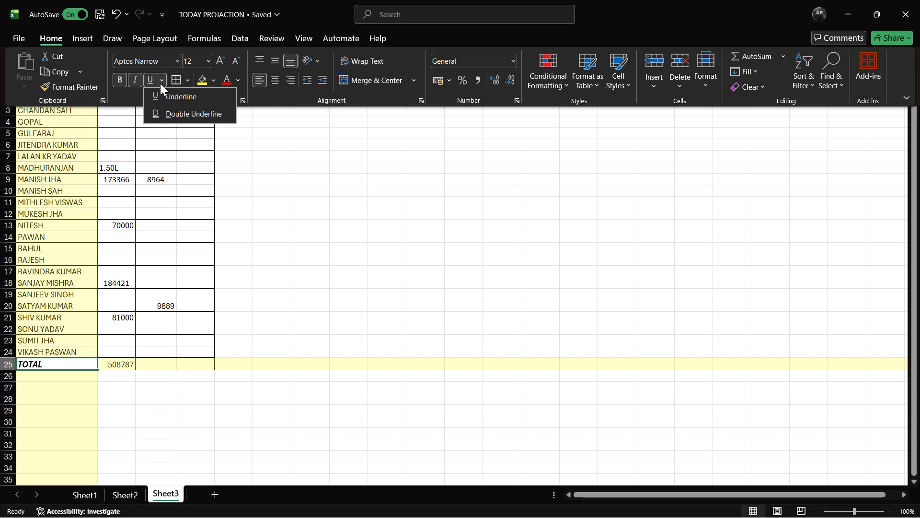
{"action": "left_click", "coordinate": [170, 113]}
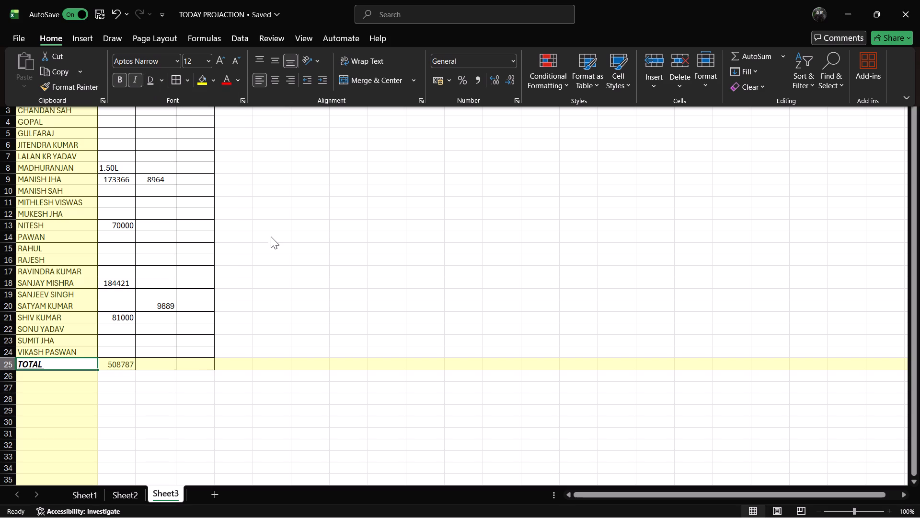
{"action": "left_click", "coordinate": [271, 237]}
{"action": "left_click", "coordinate": [271, 237]}
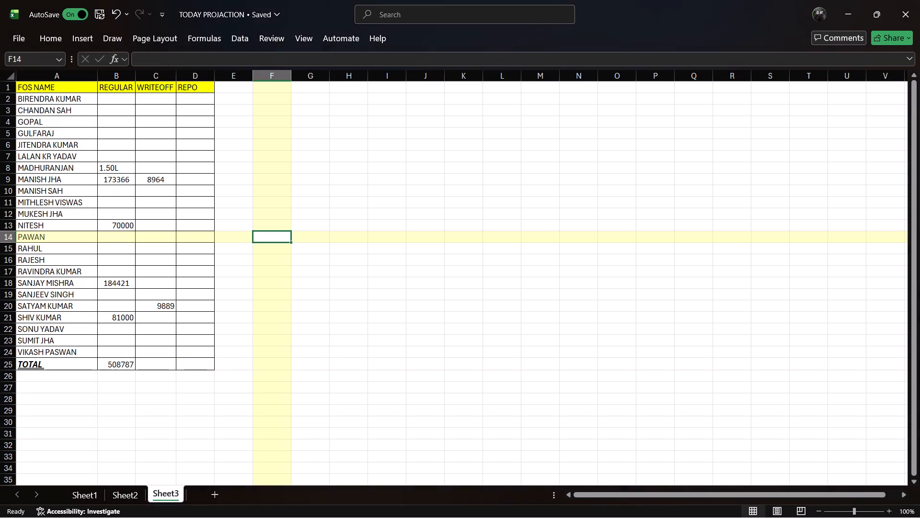
{"action": "left_click", "coordinate": [303, 355]}
Apply bold, italic and double underline to the whole TOTAL row, cells A25 to D25.
{"action": "left_click", "coordinate": [68, 358]}
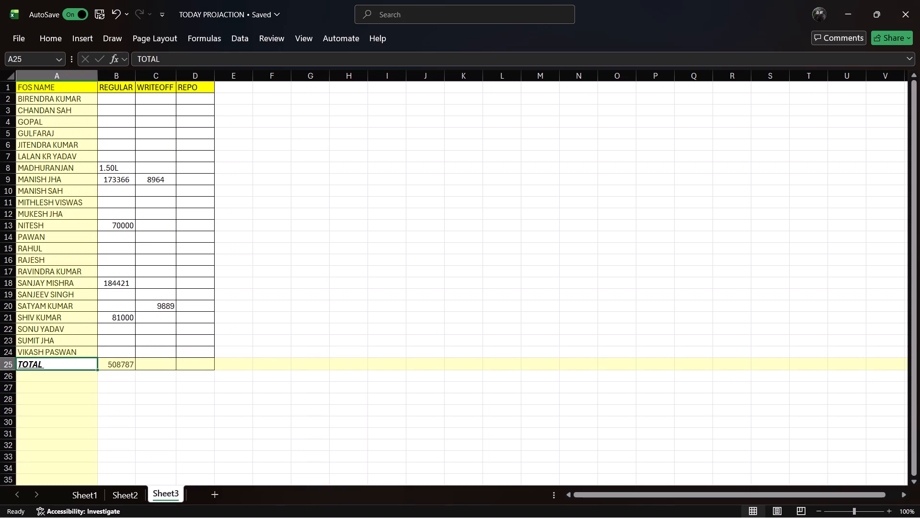
{"action": "key", "text": "shift+Right"}
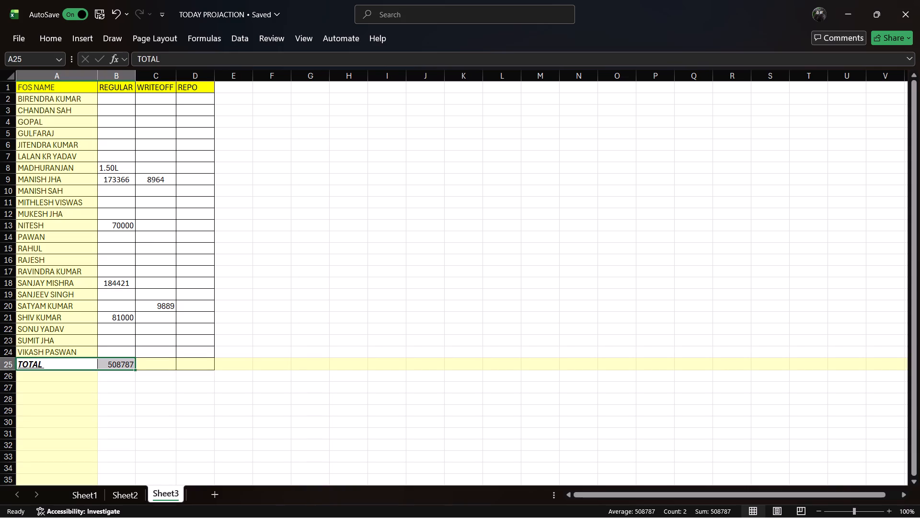
{"action": "key", "text": "shift+Right"}
{"action": "key", "text": "shift+Right"}
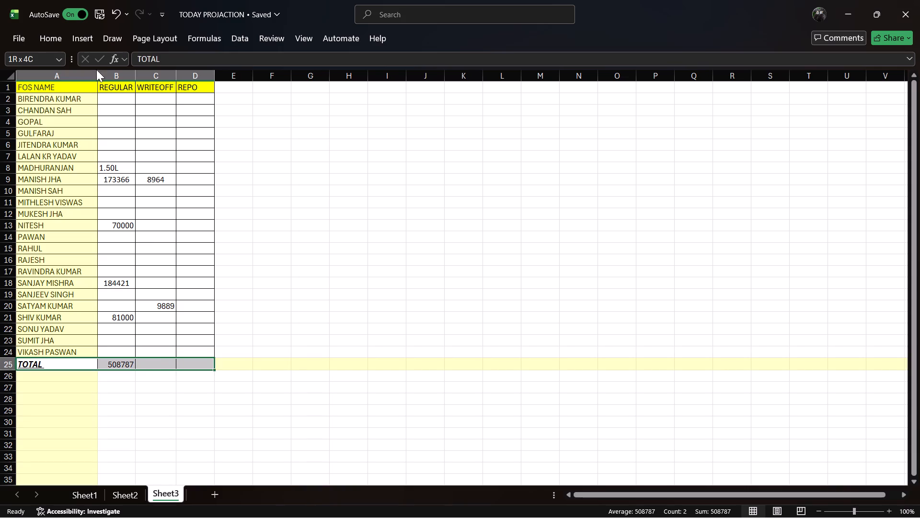
{"action": "left_click", "coordinate": [50, 36]}
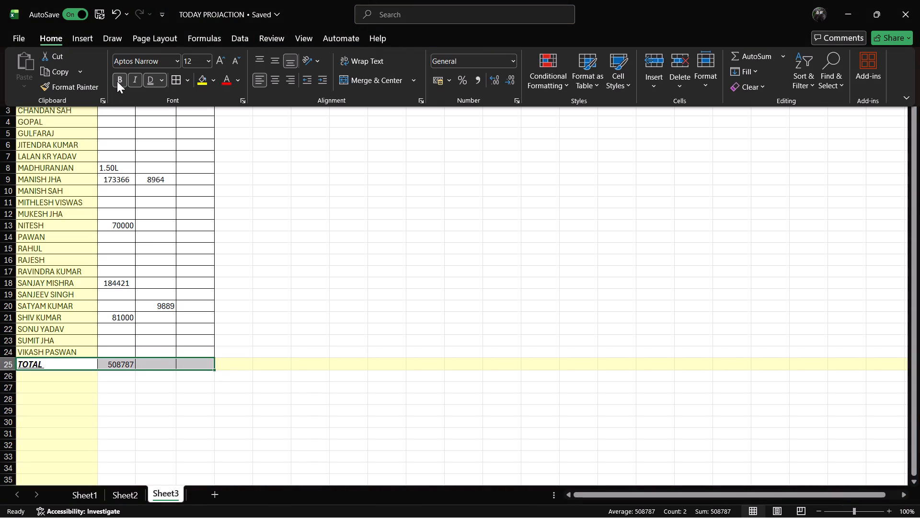
{"action": "left_click", "coordinate": [115, 80]}
{"action": "left_click", "coordinate": [115, 80]}
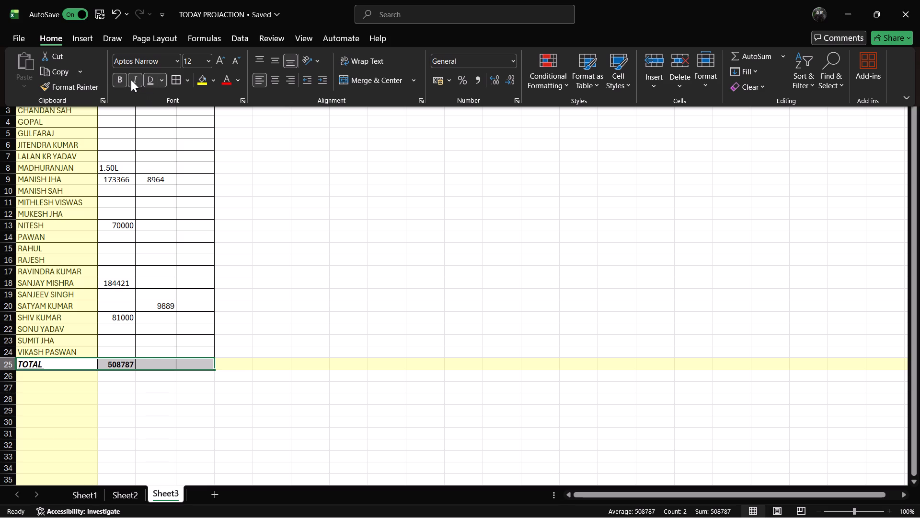
{"action": "left_click", "coordinate": [131, 80]}
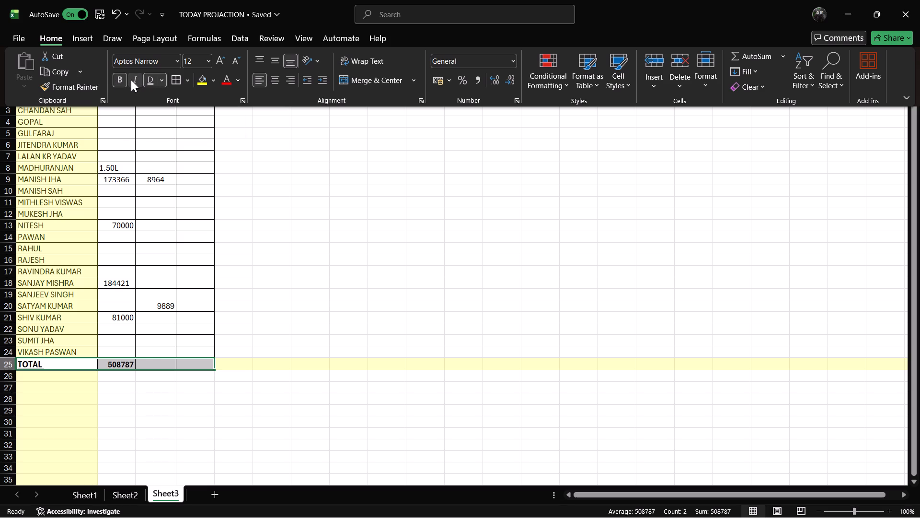
{"action": "left_click", "coordinate": [131, 80]}
{"action": "left_click", "coordinate": [165, 80]}
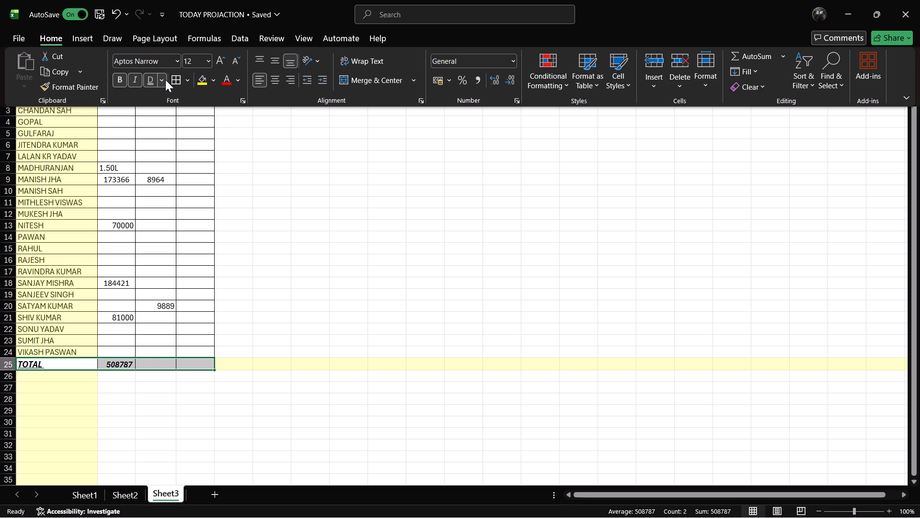
{"action": "left_click", "coordinate": [174, 112]}
{"action": "left_click", "coordinate": [162, 81]}
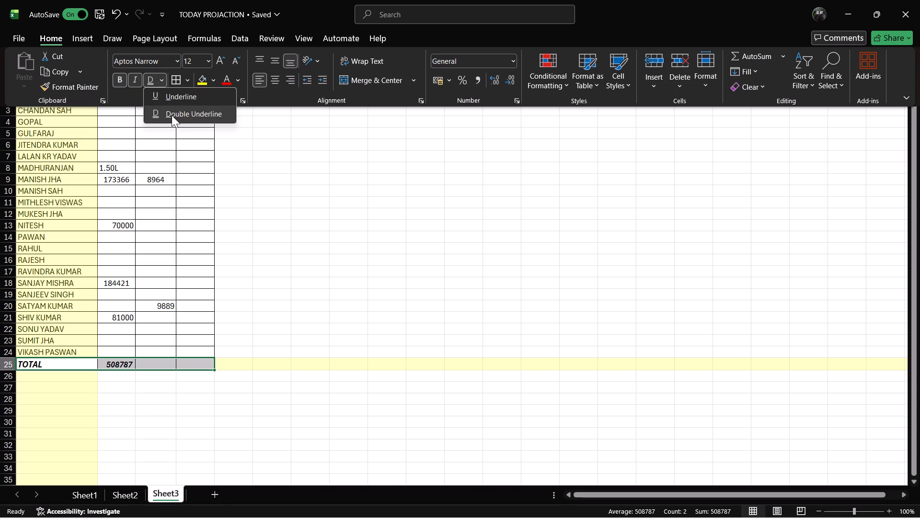
{"action": "left_click", "coordinate": [172, 115]}
{"action": "left_click", "coordinate": [310, 203]}
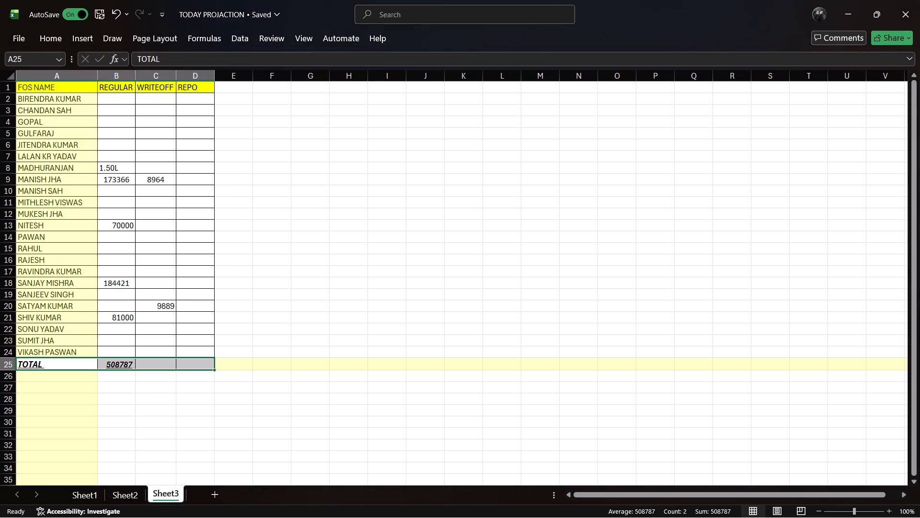
{"action": "left_click", "coordinate": [344, 273]}
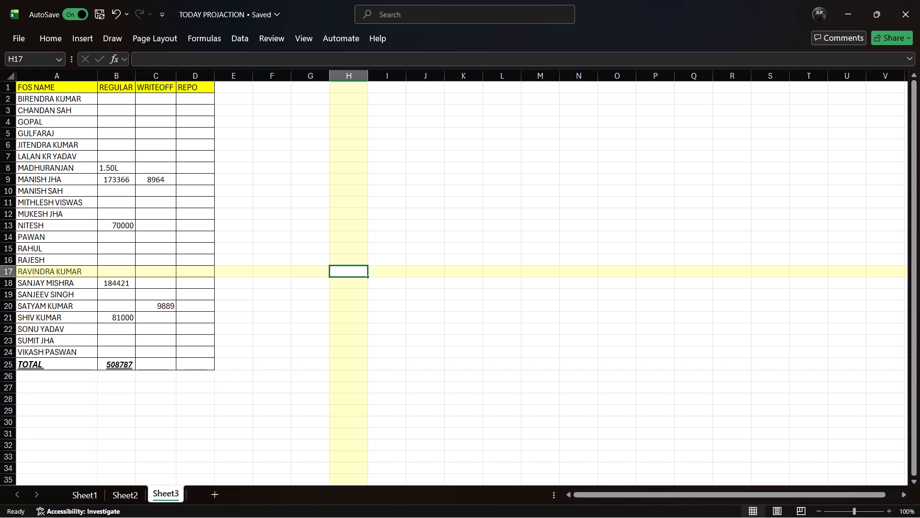
Apply AutoSum to the REGULAR column, cells B2 to B25.
{"action": "left_click", "coordinate": [162, 179]}
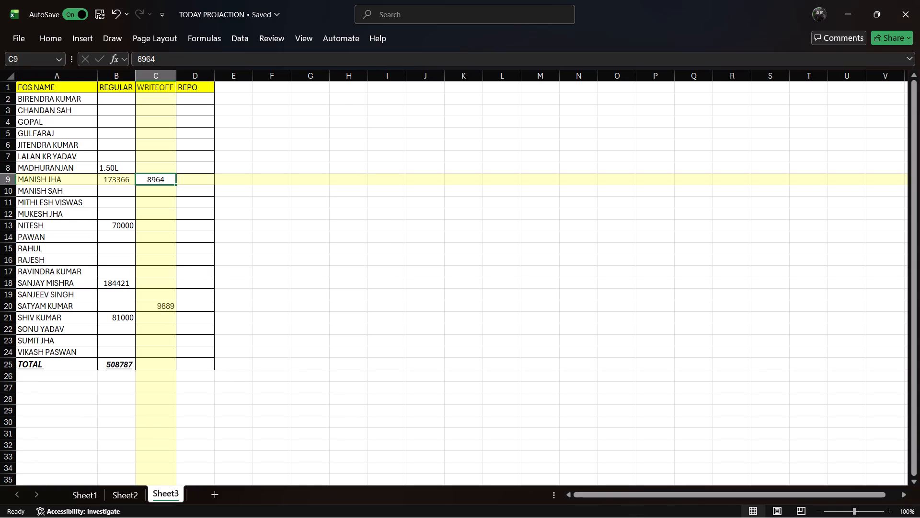
{"action": "left_click", "coordinate": [115, 99]}
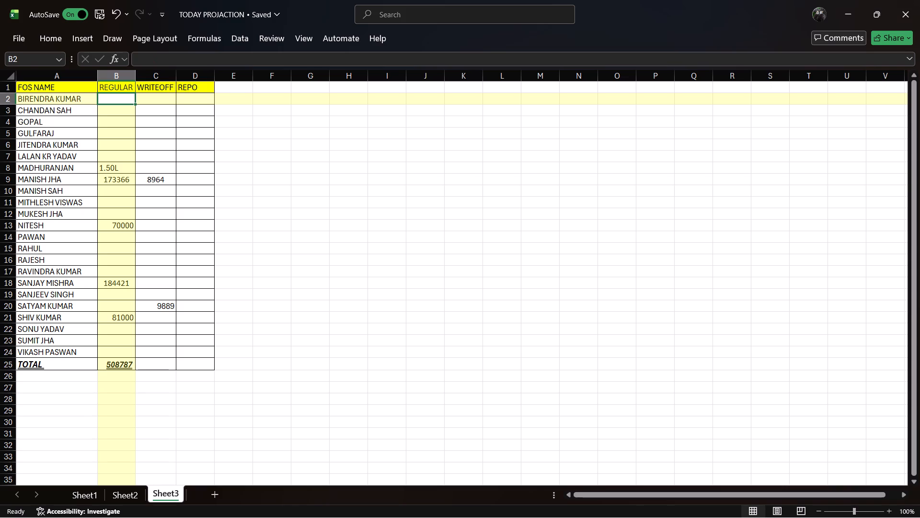
{"action": "key", "text": "shift+Down"}
{"action": "key", "text": "shift+Down"}
{"action": "key", "text": "shift+Down"}
{"action": "key", "text": "shift+Down"}
{"action": "key", "text": "shift+Down"}
{"action": "key", "text": "shift+Down"}
{"action": "key", "text": "shift+Down"}
{"action": "key", "text": "shift+Down"}
{"action": "key", "text": "shift+Down"}
{"action": "key", "text": "shift+Down"}
{"action": "key", "text": "shift+Down"}
{"action": "key", "text": "shift+Down"}
{"action": "key", "text": "shift+Down"}
{"action": "key", "text": "shift+Down"}
{"action": "key", "text": "shift+Down"}
{"action": "key", "text": "shift+Down"}
{"action": "key", "text": "shift+Down"}
{"action": "key", "text": "shift+Down"}
{"action": "key", "text": "shift+Down"}
{"action": "key", "text": "shift+Down"}
{"action": "key", "text": "shift+Down"}
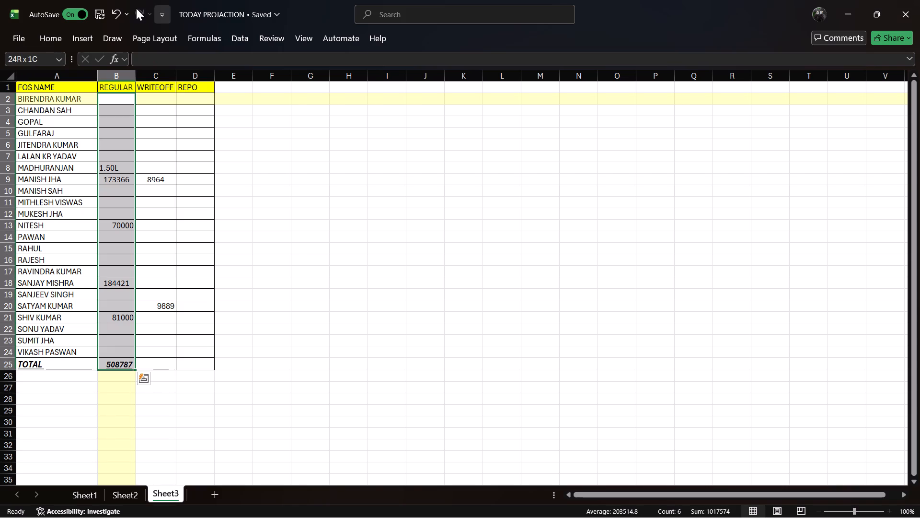
{"action": "left_click", "coordinate": [52, 41]}
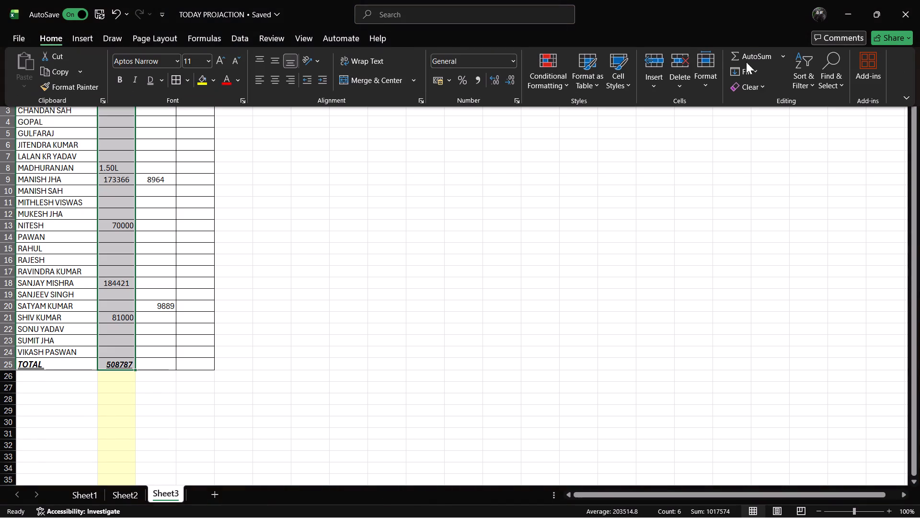
{"action": "left_click", "coordinate": [750, 53]}
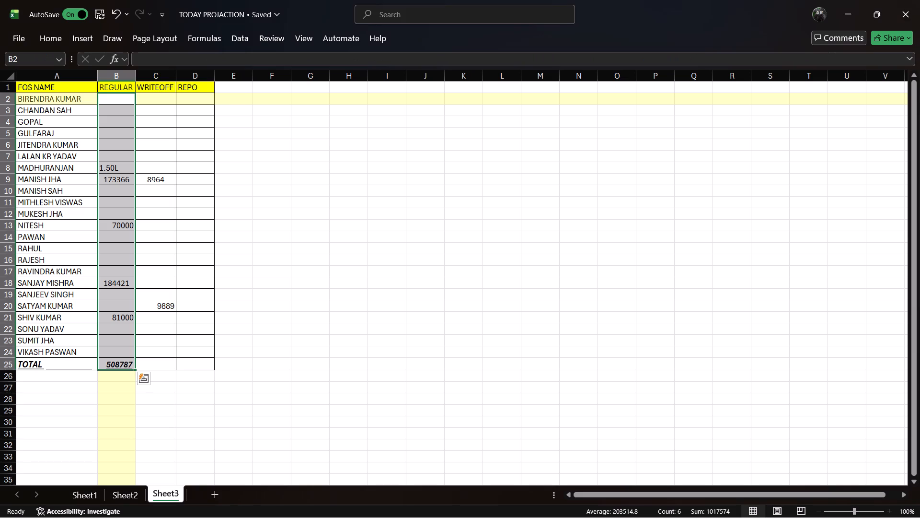
{"action": "left_click", "coordinate": [609, 272]}
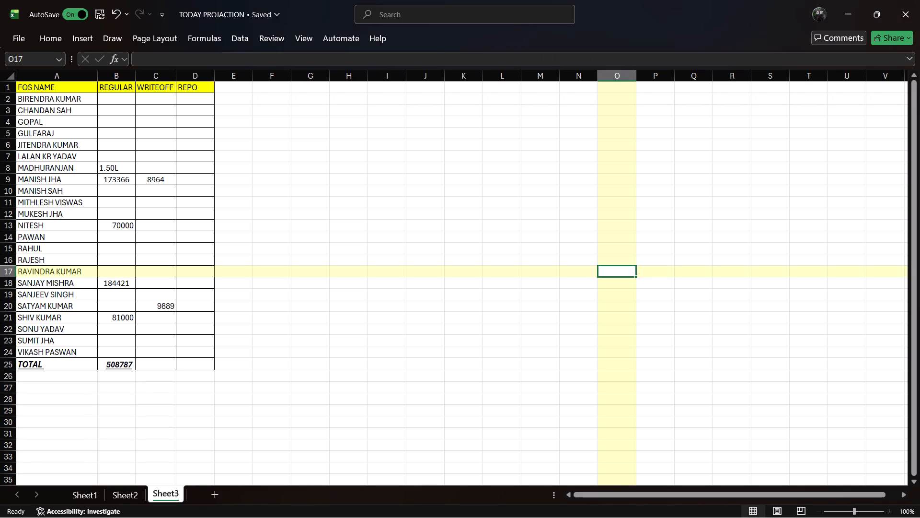
Sum the WRITEOFF column into the TOTAL row using AutoSum on cells C2 to C25.
{"action": "left_click", "coordinate": [160, 103]}
{"action": "key", "text": "shift+Down"}
{"action": "key", "text": "shift+Down"}
{"action": "key", "text": "shift+Down"}
{"action": "key", "text": "shift+Down"}
{"action": "key", "text": "shift+Down"}
{"action": "key", "text": "shift+Down"}
{"action": "key", "text": "shift+Down"}
{"action": "key", "text": "shift+Down"}
{"action": "key", "text": "shift+Down"}
{"action": "key", "text": "shift+Down"}
{"action": "key", "text": "shift+Down"}
{"action": "key", "text": "shift+Down"}
{"action": "key", "text": "shift+Down"}
{"action": "key", "text": "shift+Down"}
{"action": "key", "text": "shift+Down"}
{"action": "key", "text": "shift+Down"}
{"action": "key", "text": "shift+Down"}
{"action": "key", "text": "shift+Down"}
{"action": "key", "text": "shift+Down"}
{"action": "key", "text": "shift+Down"}
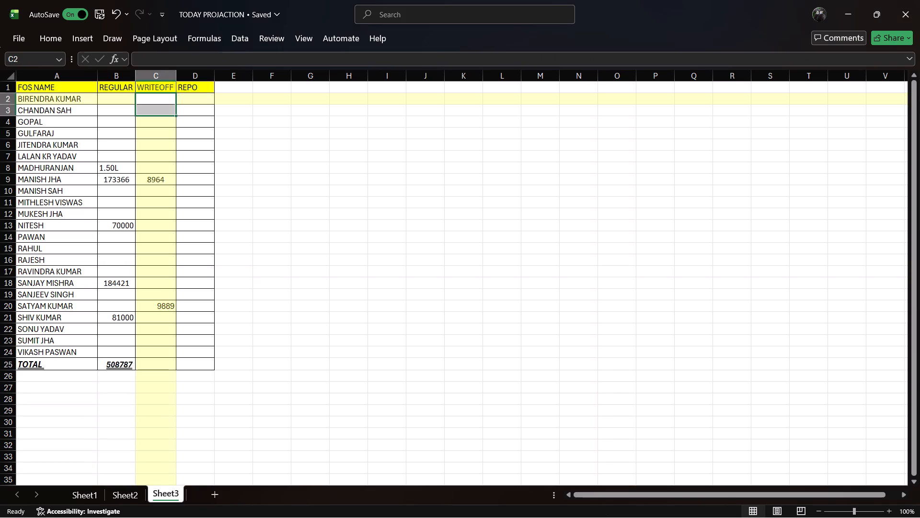
{"action": "key", "text": "shift+Down"}
{"action": "key", "text": "shift+Down"}
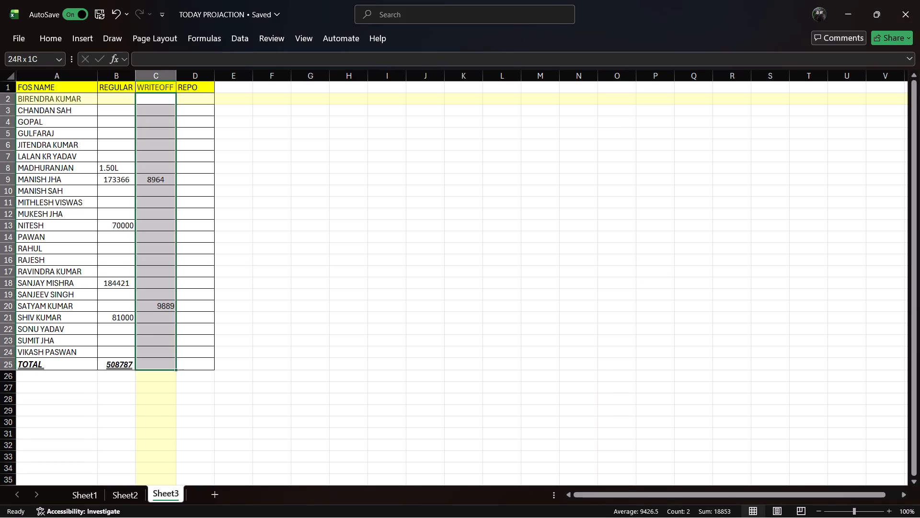
{"action": "left_click", "coordinate": [53, 35]}
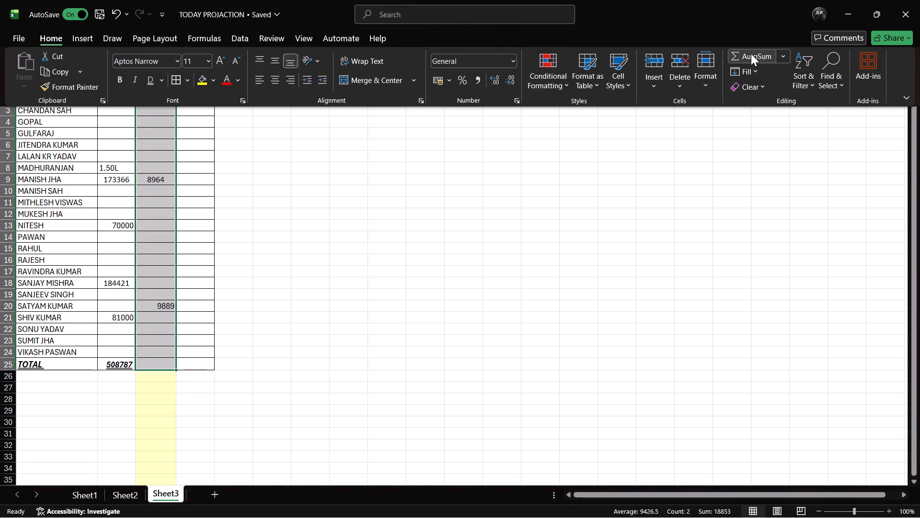
{"action": "left_click", "coordinate": [751, 54]}
{"action": "left_click", "coordinate": [600, 294]}
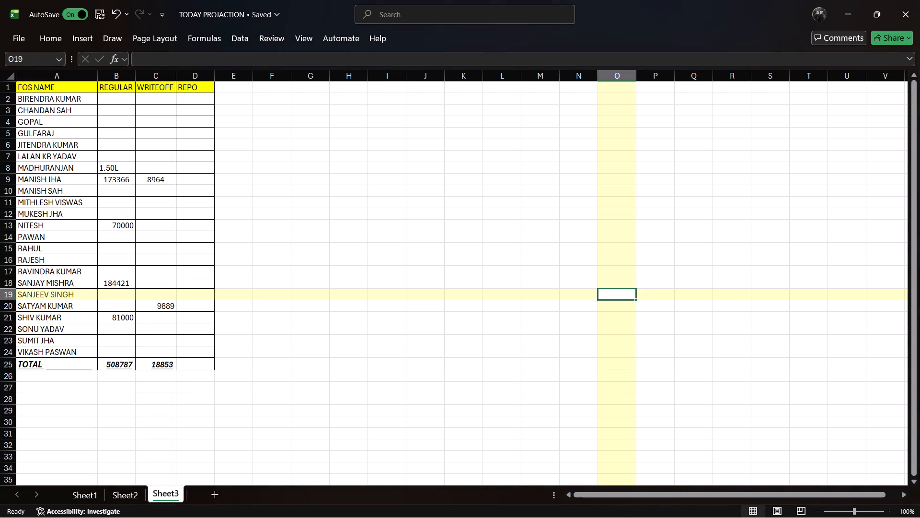
{"action": "left_click", "coordinate": [380, 329]}
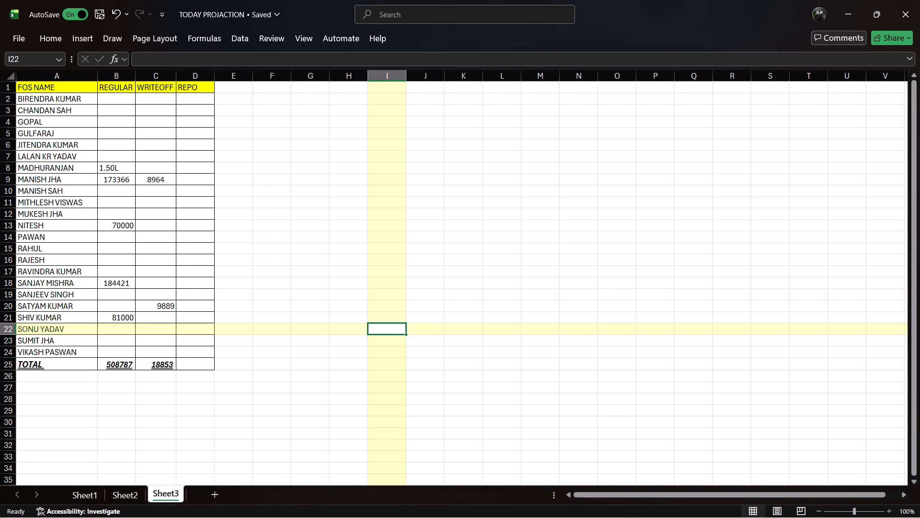
Draw borders in the first line style below None on edges of the TOTAL row, cells A25 to D25.
{"action": "left_click", "coordinate": [54, 365]}
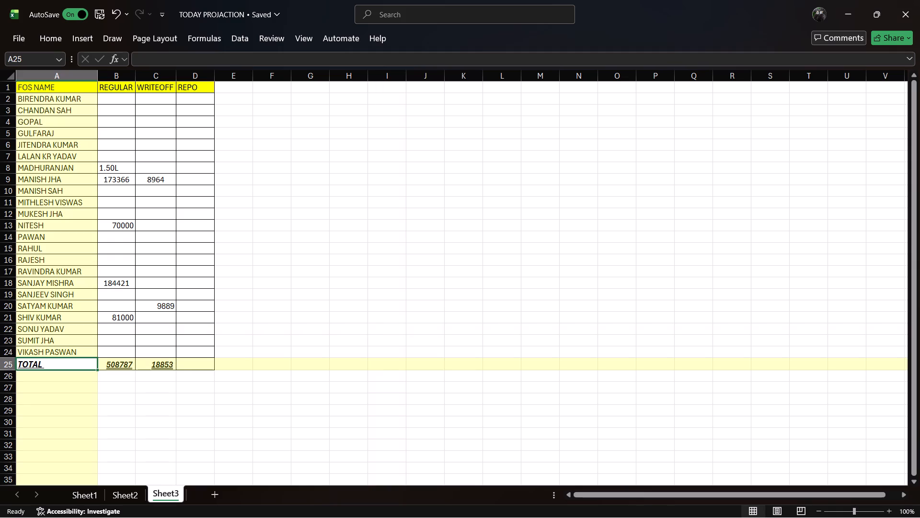
{"action": "key", "text": "shift+Right"}
{"action": "key", "text": "shift+Right"}
{"action": "key", "text": "shift+Right"}
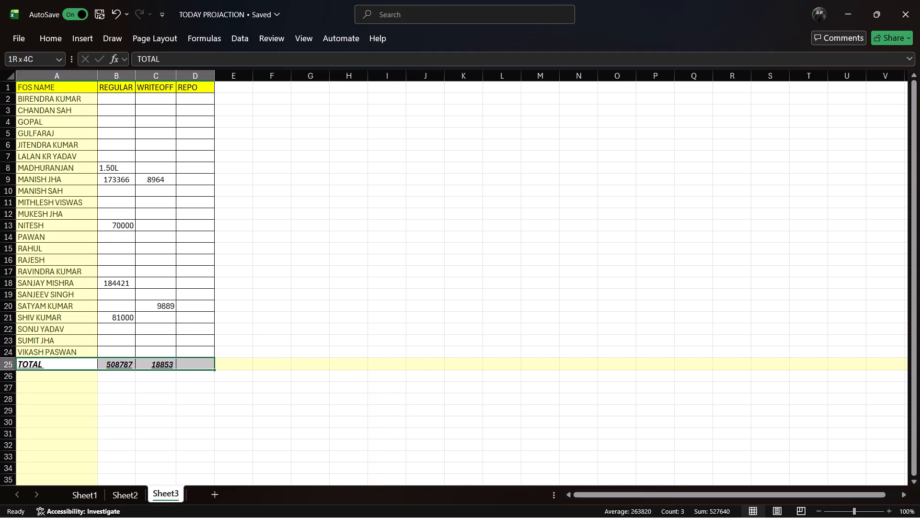
{"action": "left_click", "coordinate": [49, 44]}
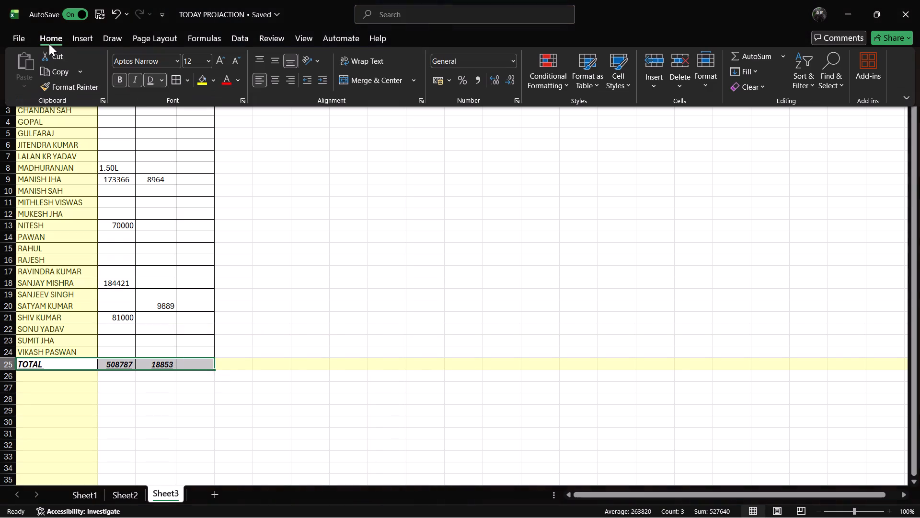
{"action": "left_click", "coordinate": [188, 82]}
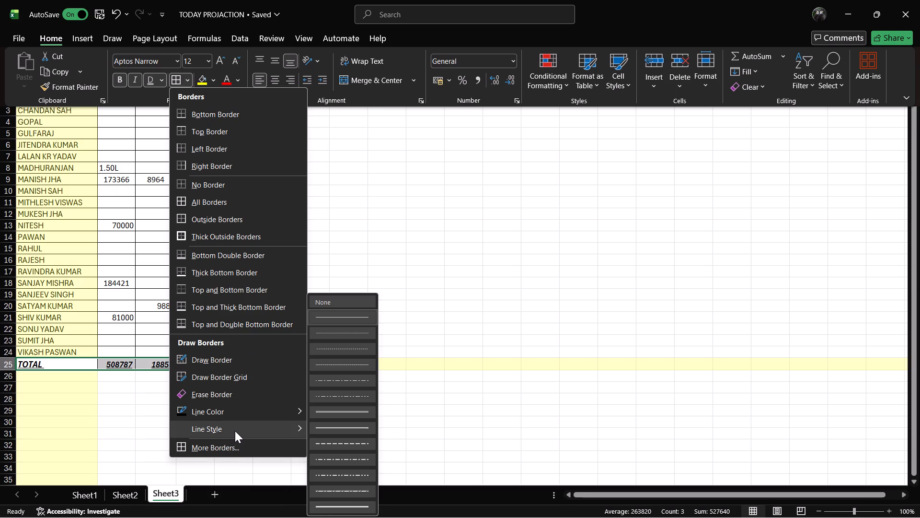
{"action": "left_click", "coordinate": [352, 316]}
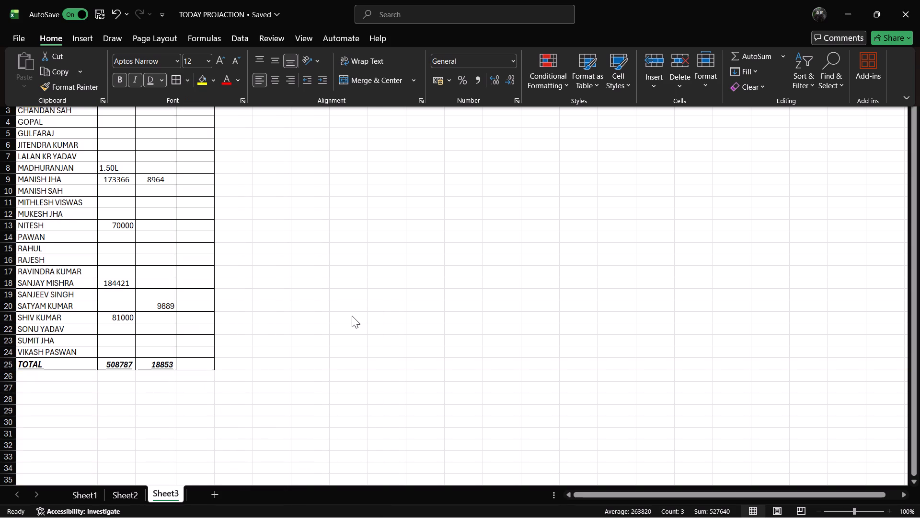
{"action": "left_click", "coordinate": [69, 363]}
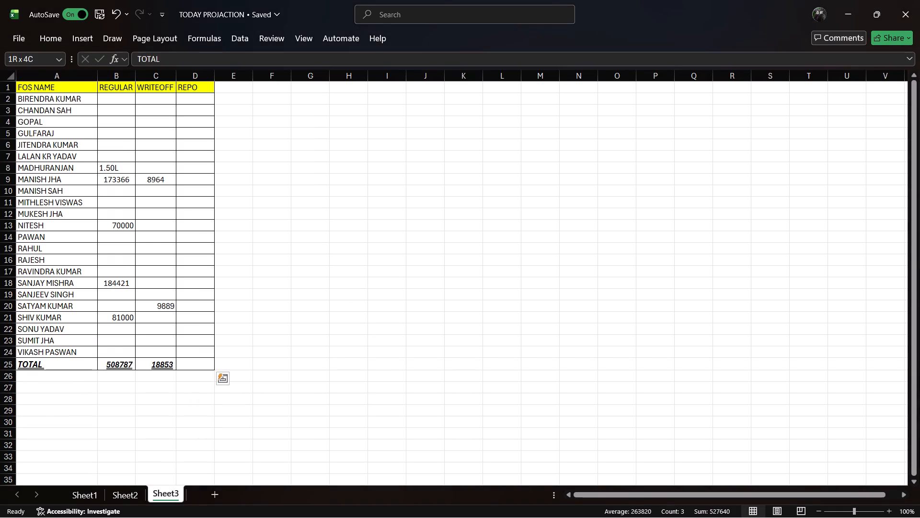
{"action": "left_click", "coordinate": [193, 370]}
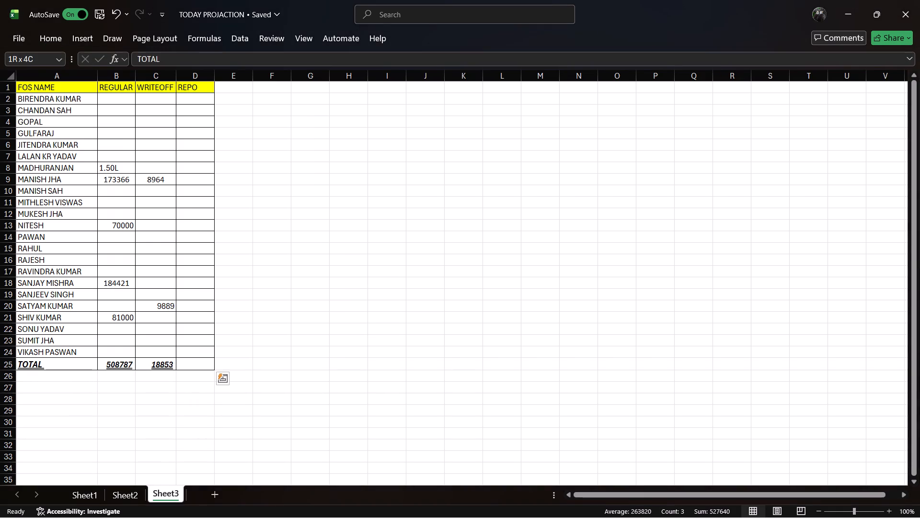
{"action": "left_click", "coordinate": [193, 370]}
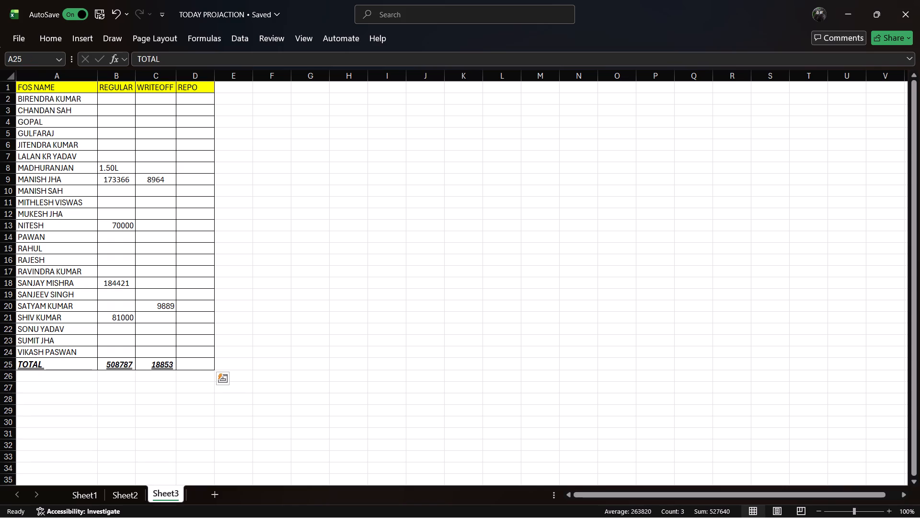
{"action": "left_click", "coordinate": [193, 370]}
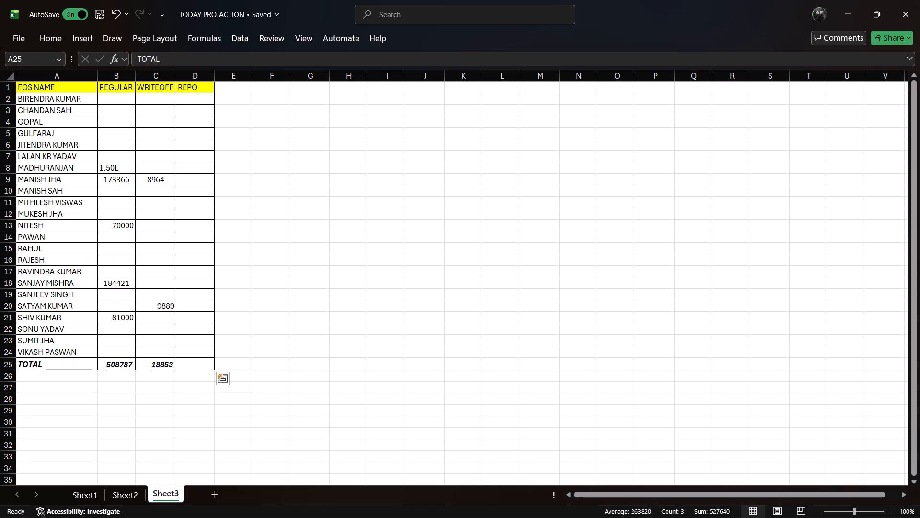
{"action": "left_click", "coordinate": [175, 358]}
{"action": "left_click", "coordinate": [175, 358]}
{"action": "double_click", "coordinate": [175, 358]}
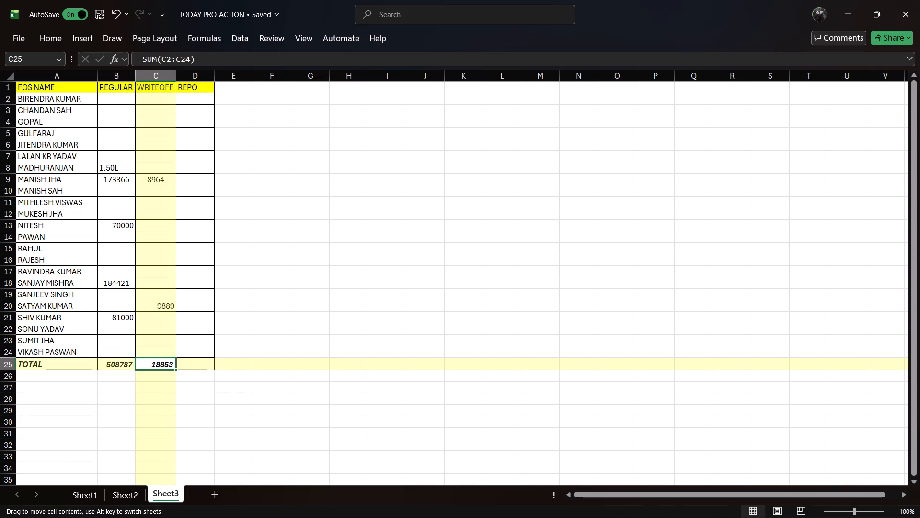
{"action": "left_click", "coordinate": [210, 429]}
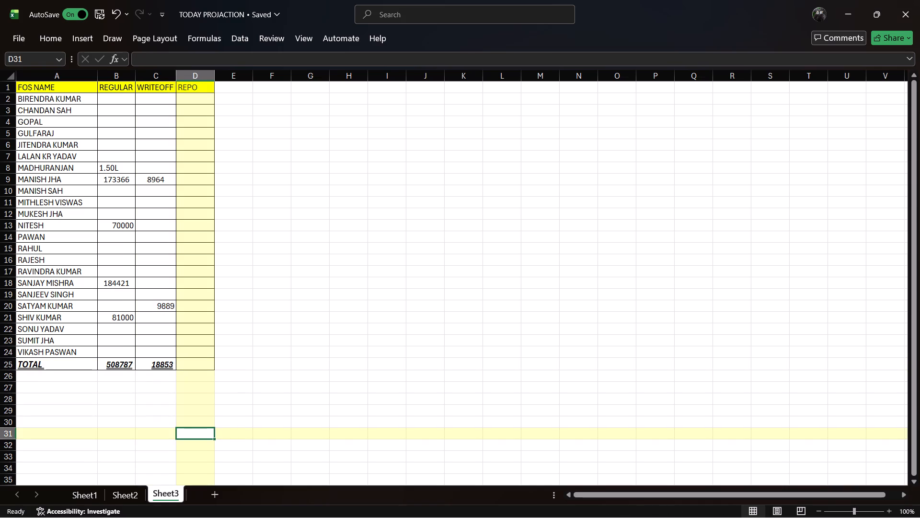
Set the border line colour to the bright blue theme colour and draw borders along the TOTAL row cell edges, A25 to D25.
{"action": "left_click", "coordinate": [81, 388]}
{"action": "left_click", "coordinate": [70, 359]}
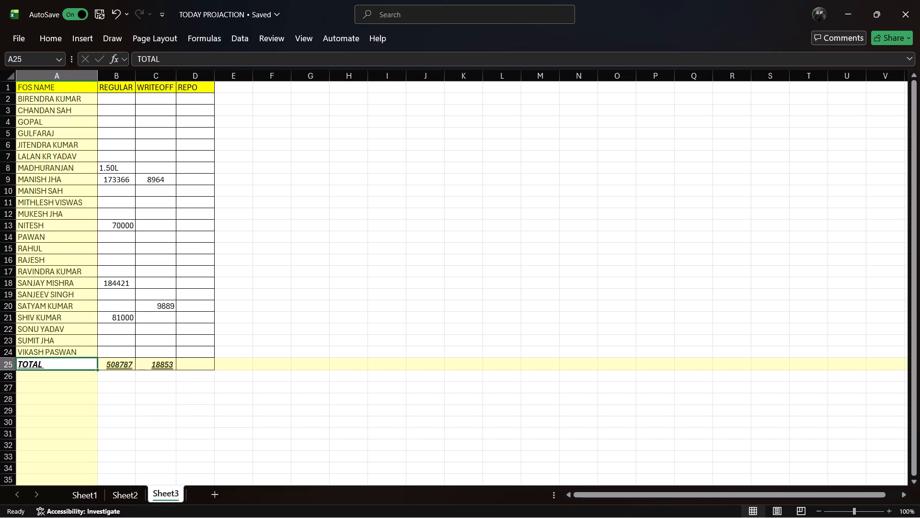
{"action": "key", "text": "shift+Right"}
{"action": "key", "text": "shift+Right"}
{"action": "key", "text": "shift+Right"}
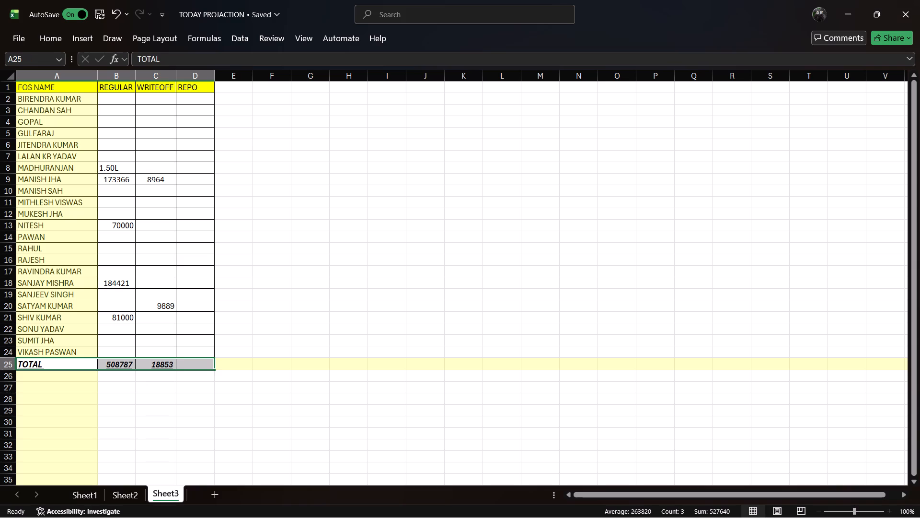
{"action": "left_click", "coordinate": [44, 35]}
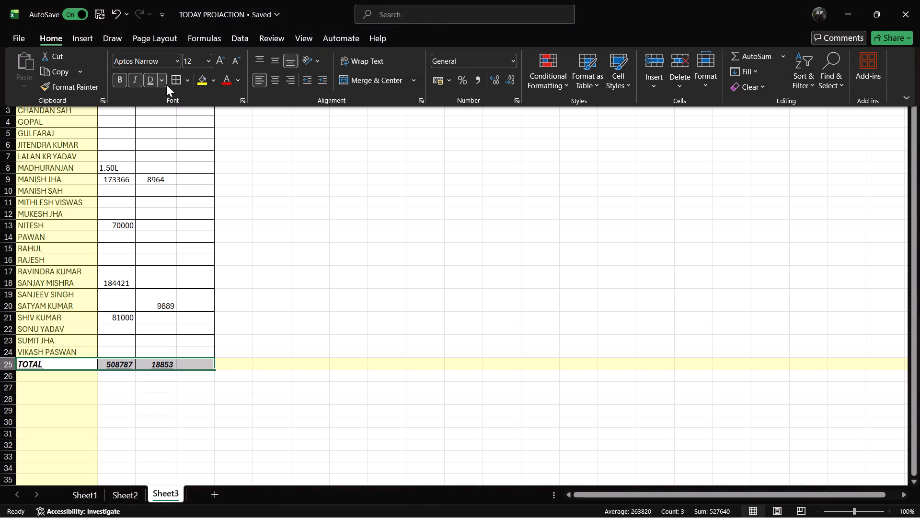
{"action": "left_click", "coordinate": [184, 87]}
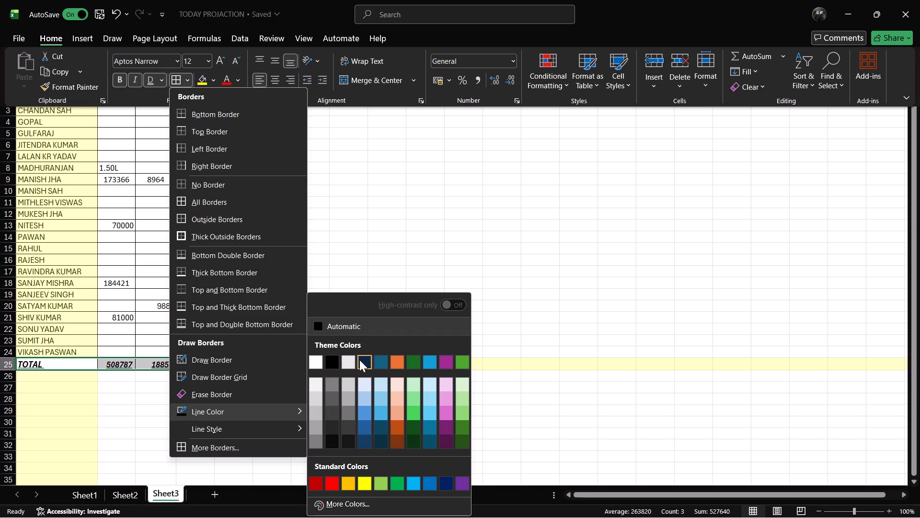
{"action": "left_click", "coordinate": [432, 358]}
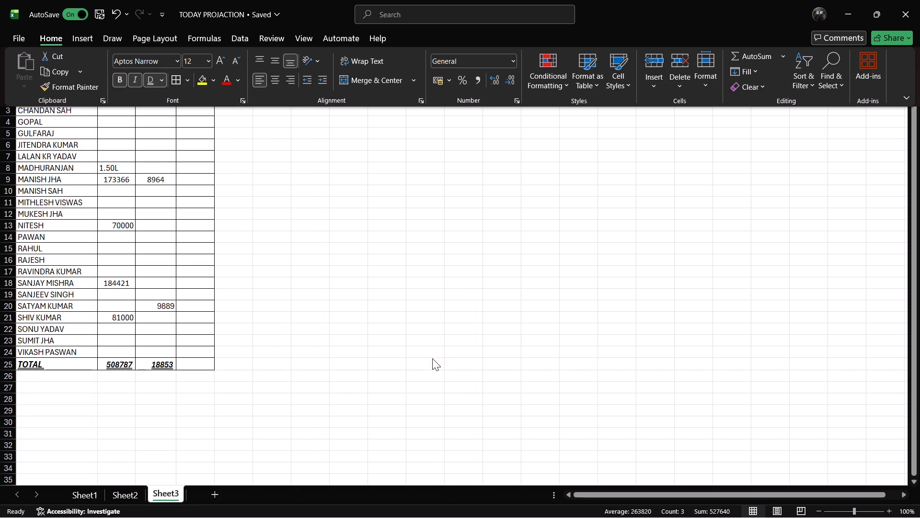
{"action": "left_click", "coordinate": [75, 367]}
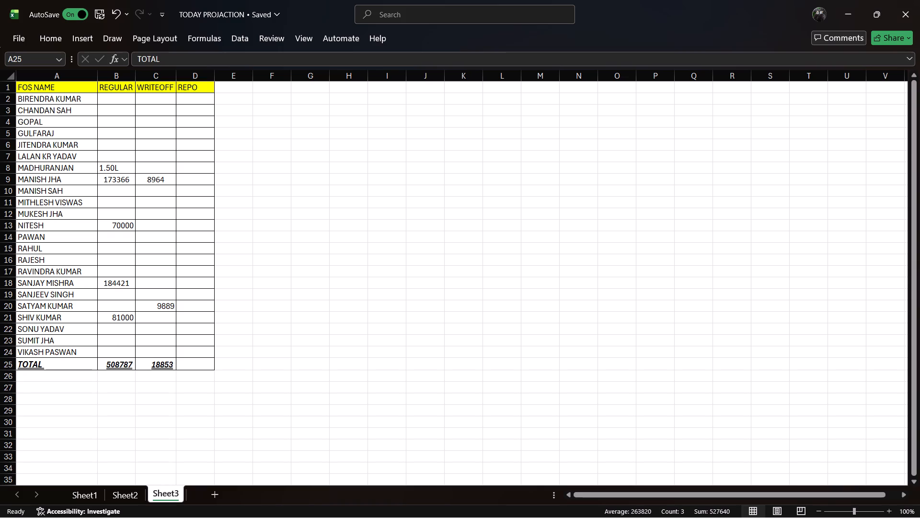
{"action": "left_click", "coordinate": [84, 370]}
{"action": "left_click", "coordinate": [137, 369]}
{"action": "left_click", "coordinate": [96, 358]}
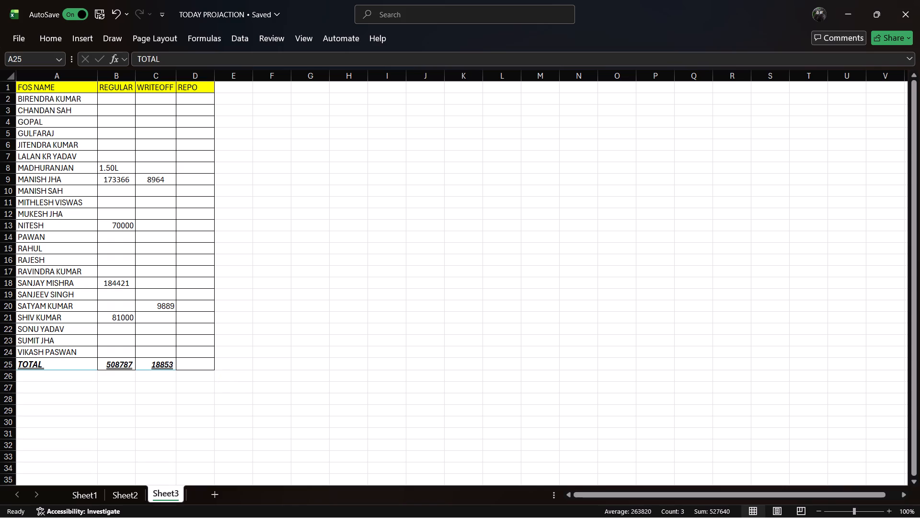
{"action": "left_click", "coordinate": [182, 369]}
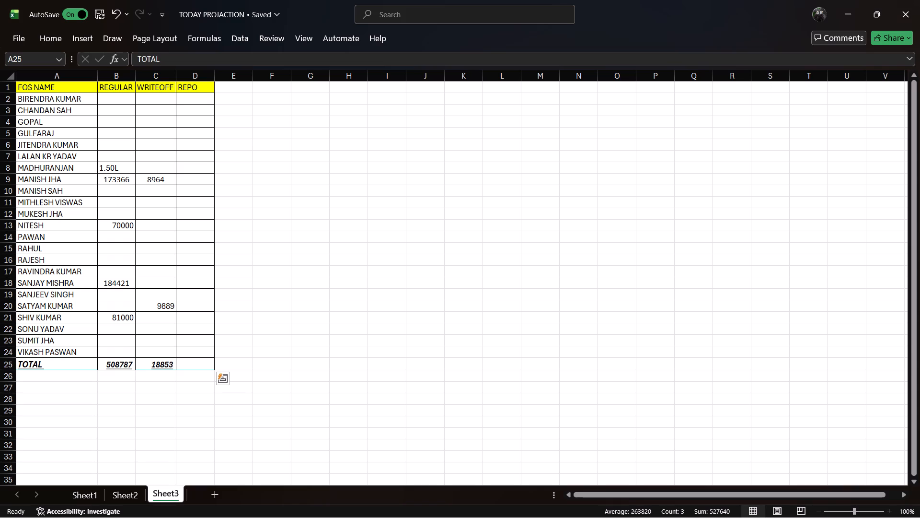
{"action": "left_click", "coordinate": [175, 365]}
{"action": "left_click", "coordinate": [216, 362]}
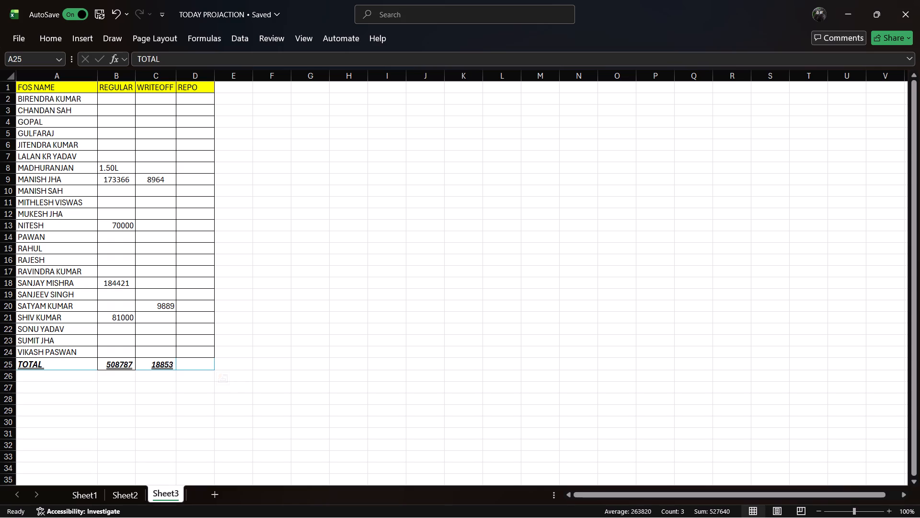
{"action": "left_click", "coordinate": [97, 365]}
{"action": "left_click", "coordinate": [134, 367]}
{"action": "scroll", "coordinate": [143, 391], "scroll_direction": "right", "scroll_amount": 1}
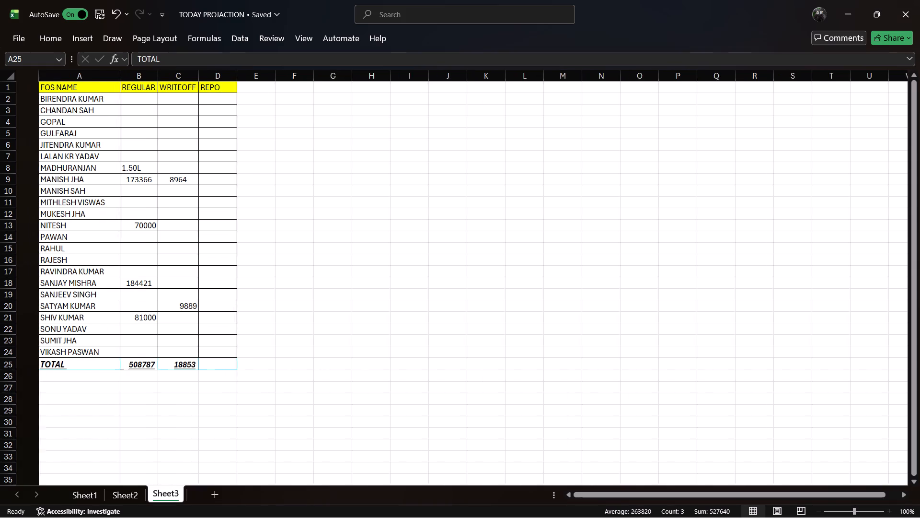
{"action": "scroll", "coordinate": [143, 391], "scroll_direction": "right", "scroll_amount": 1}
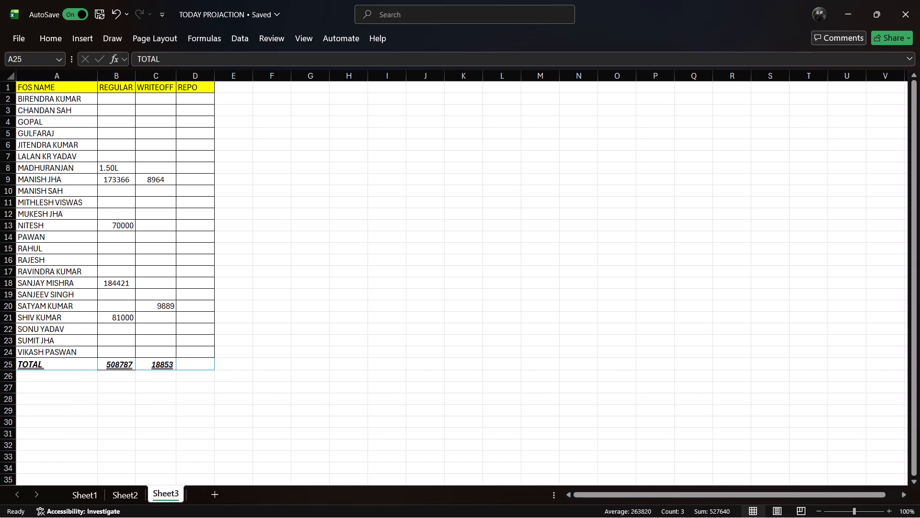
Draw a blue border segment along the bottom edge of cell F21.
{"action": "left_click", "coordinate": [275, 320]}
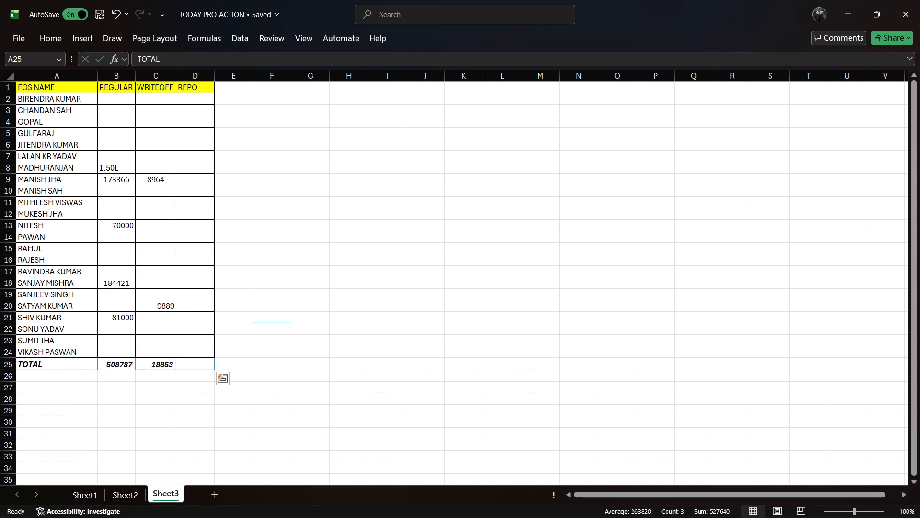
{"action": "left_click", "coordinate": [275, 320]}
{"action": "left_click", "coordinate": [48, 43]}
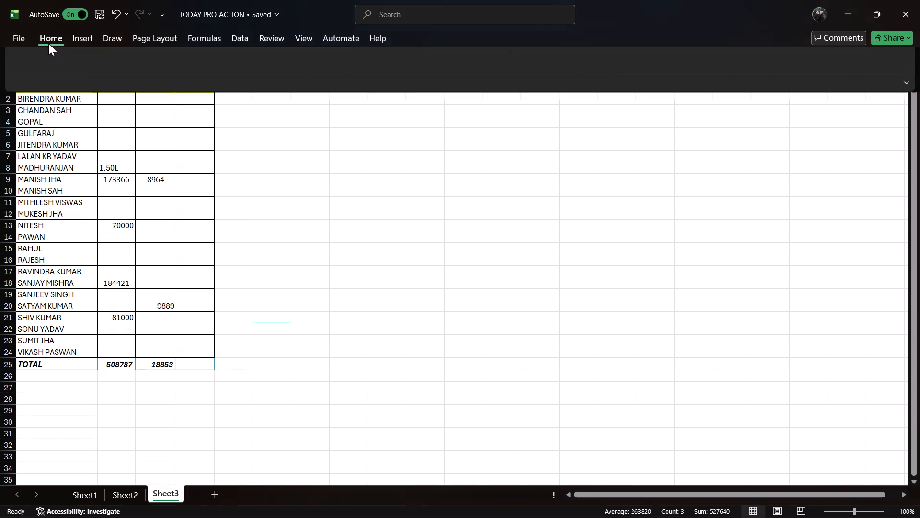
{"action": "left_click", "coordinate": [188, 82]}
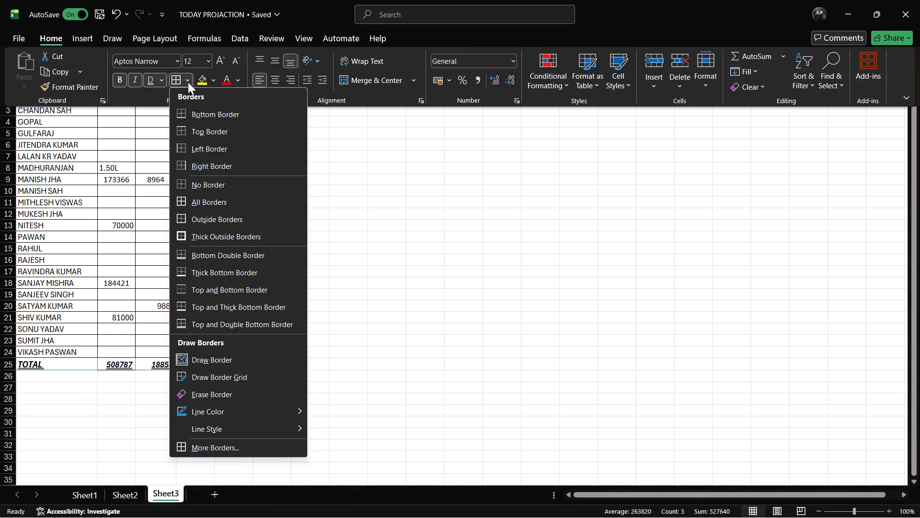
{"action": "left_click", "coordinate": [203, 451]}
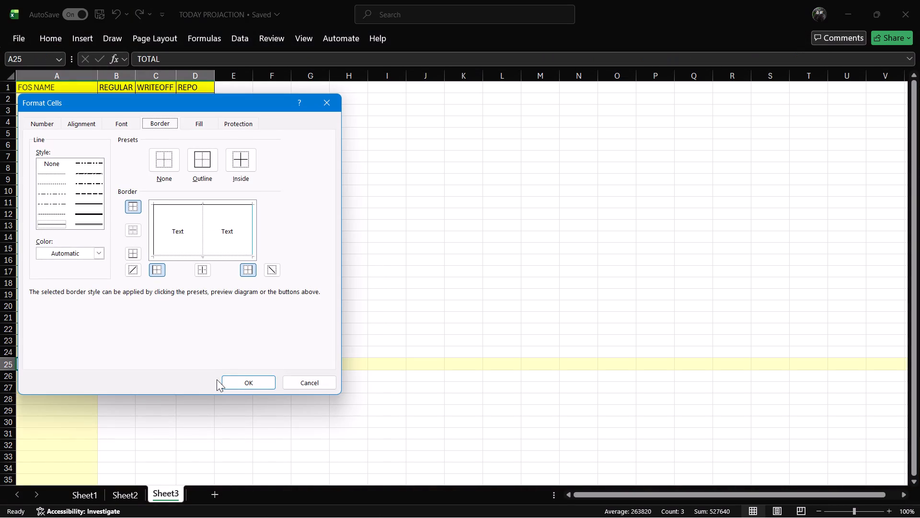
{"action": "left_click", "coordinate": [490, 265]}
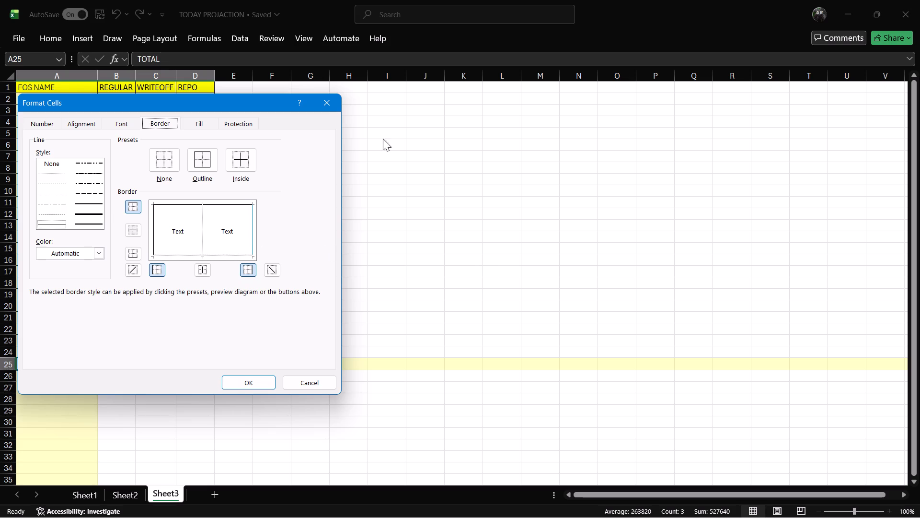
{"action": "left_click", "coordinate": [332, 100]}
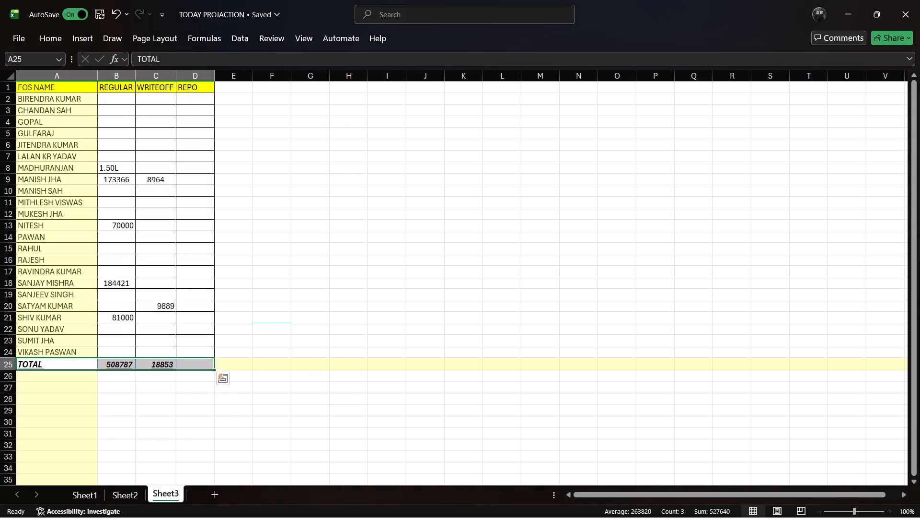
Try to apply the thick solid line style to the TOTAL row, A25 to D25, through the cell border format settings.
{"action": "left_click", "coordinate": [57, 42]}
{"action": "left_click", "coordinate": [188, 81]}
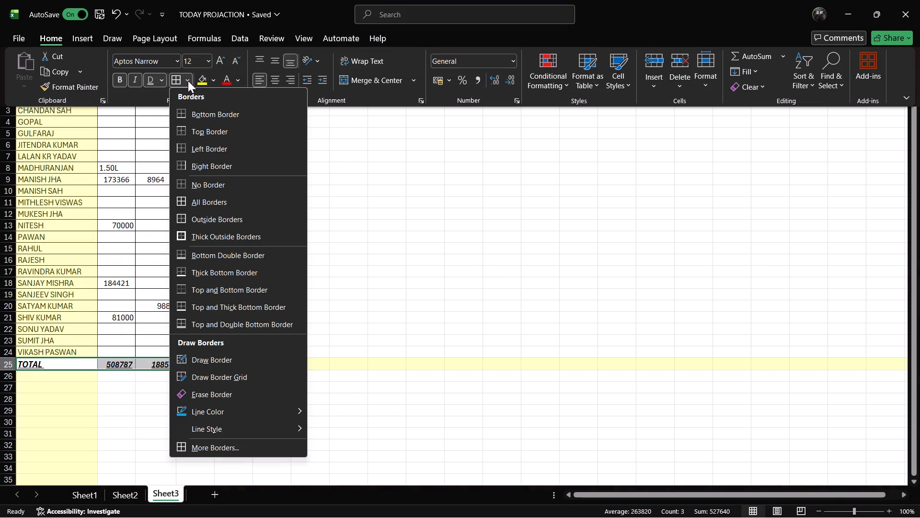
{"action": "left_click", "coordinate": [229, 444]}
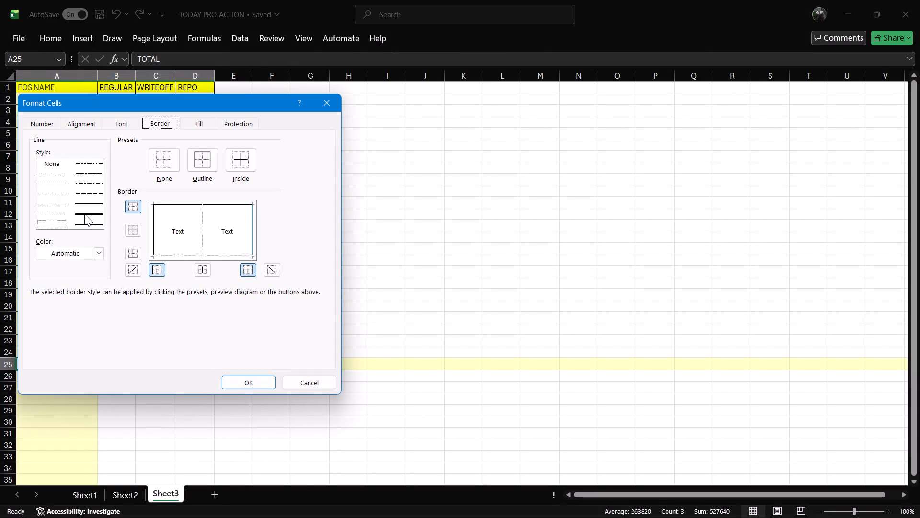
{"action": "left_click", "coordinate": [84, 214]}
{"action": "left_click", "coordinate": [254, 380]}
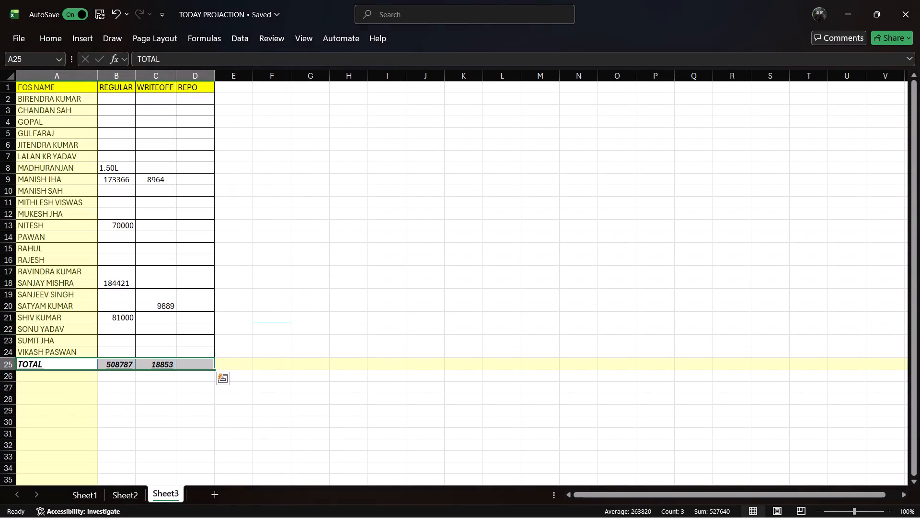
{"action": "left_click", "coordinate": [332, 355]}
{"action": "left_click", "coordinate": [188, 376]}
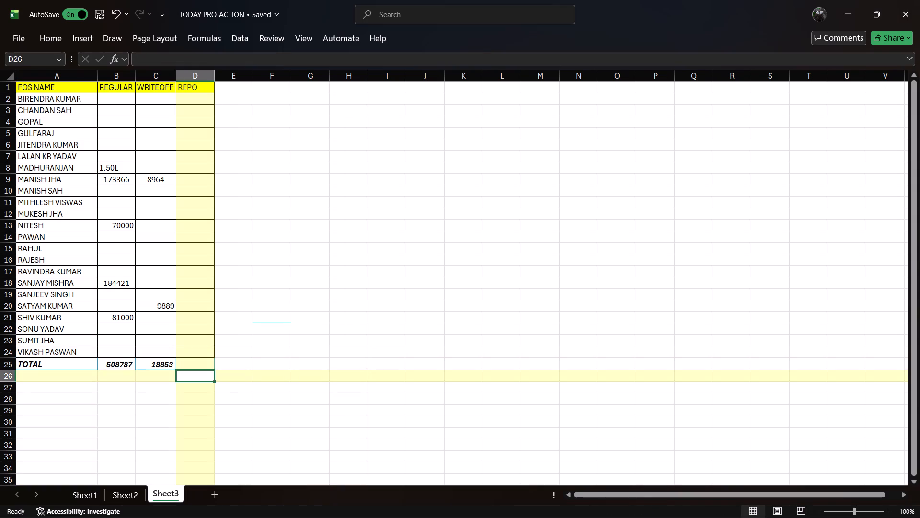
Set the border line style to thick solid and draw blue borders along the bottom edges of TOTAL row cells A25 to D25.
{"action": "left_click", "coordinate": [83, 365]}
{"action": "key", "text": "shift+Right"}
{"action": "key", "text": "shift+Right"}
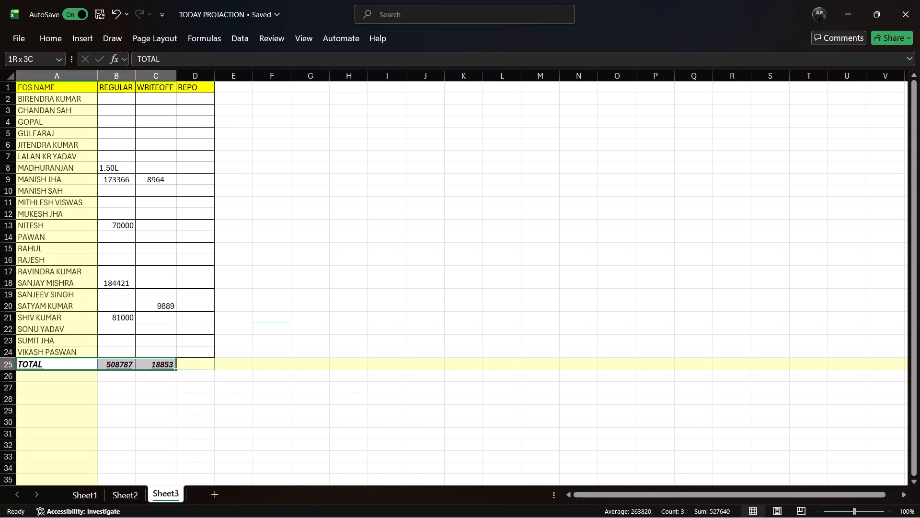
{"action": "key", "text": "shift+Right"}
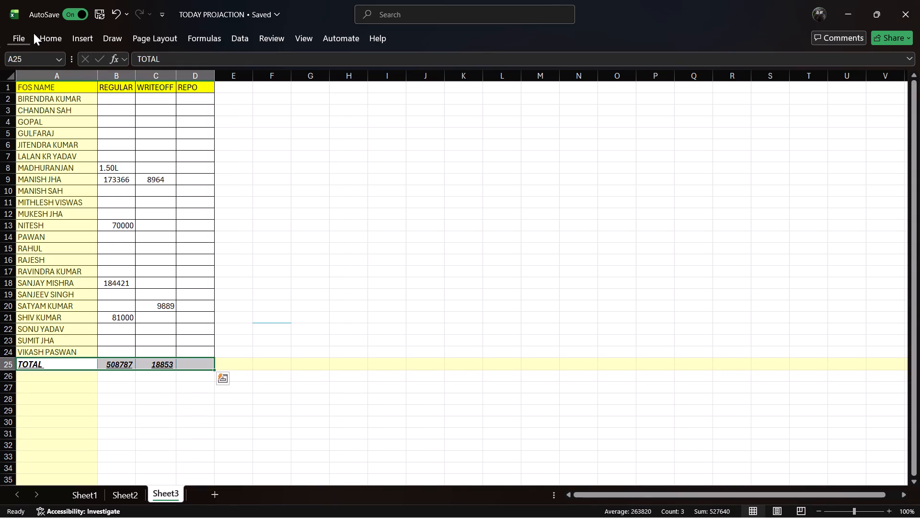
{"action": "left_click", "coordinate": [51, 39]}
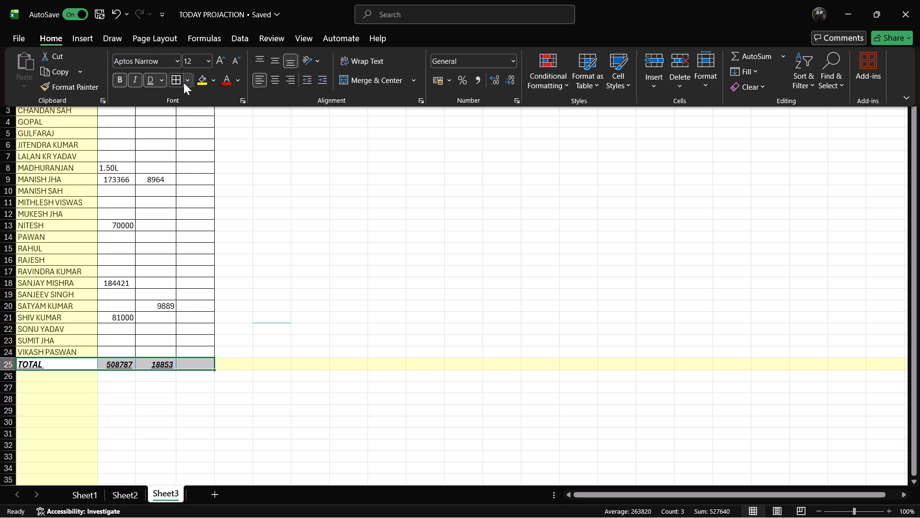
{"action": "left_click", "coordinate": [184, 82]}
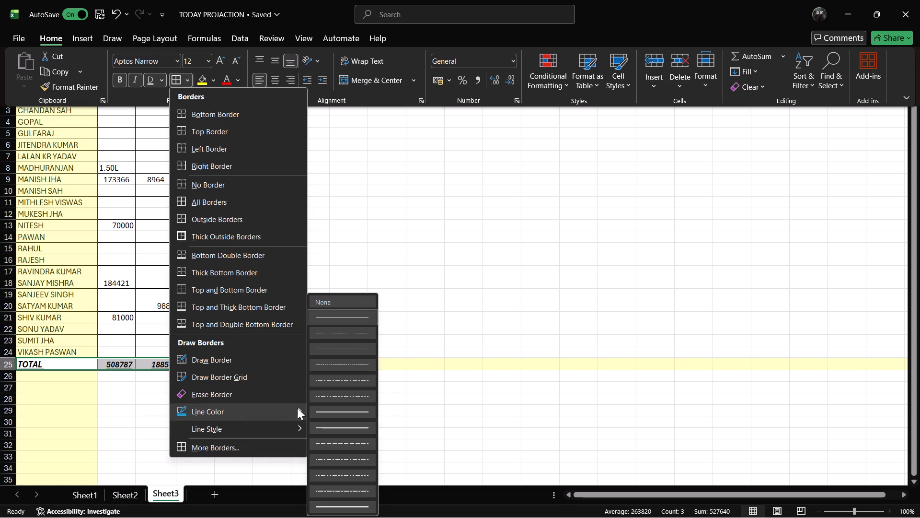
{"action": "left_click", "coordinate": [354, 510]}
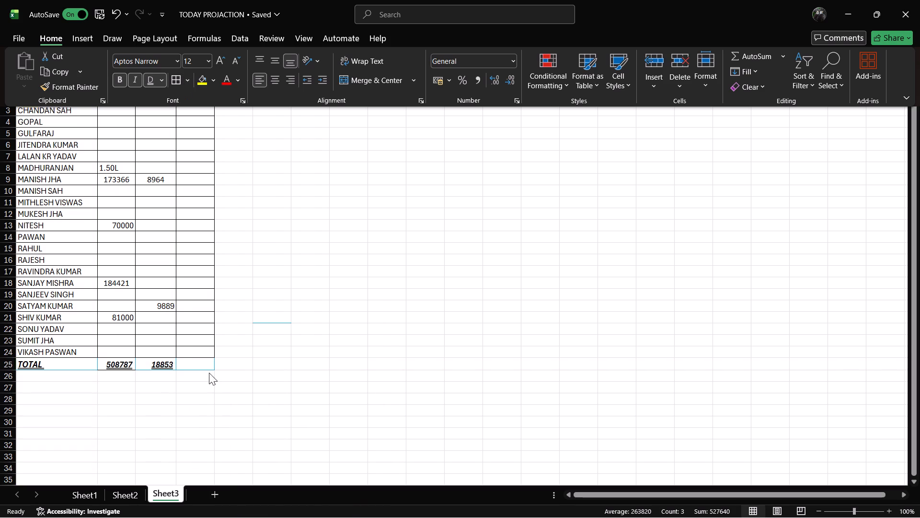
{"action": "left_click", "coordinate": [90, 367]}
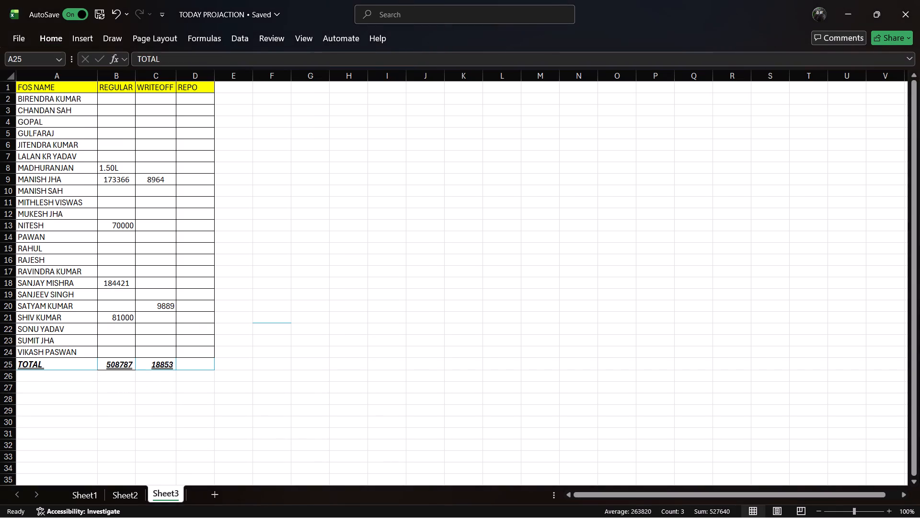
{"action": "left_click", "coordinate": [86, 369]}
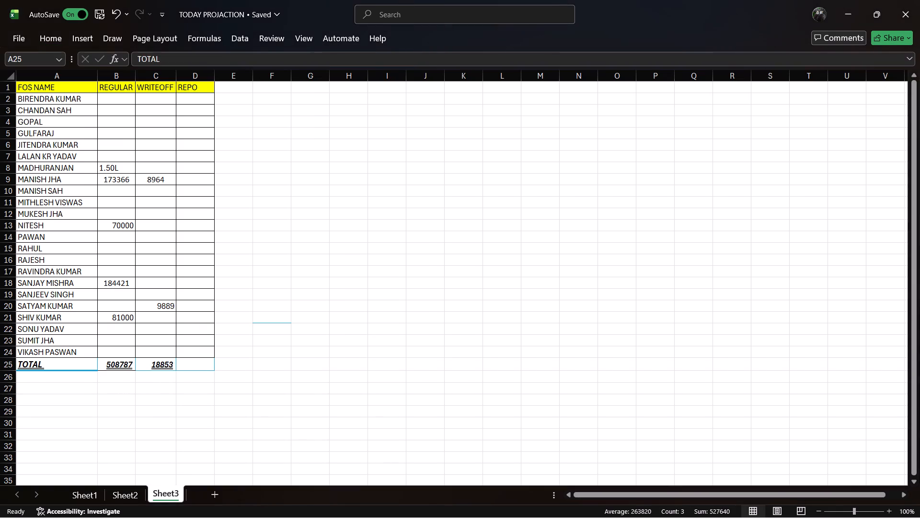
{"action": "left_click", "coordinate": [117, 370]}
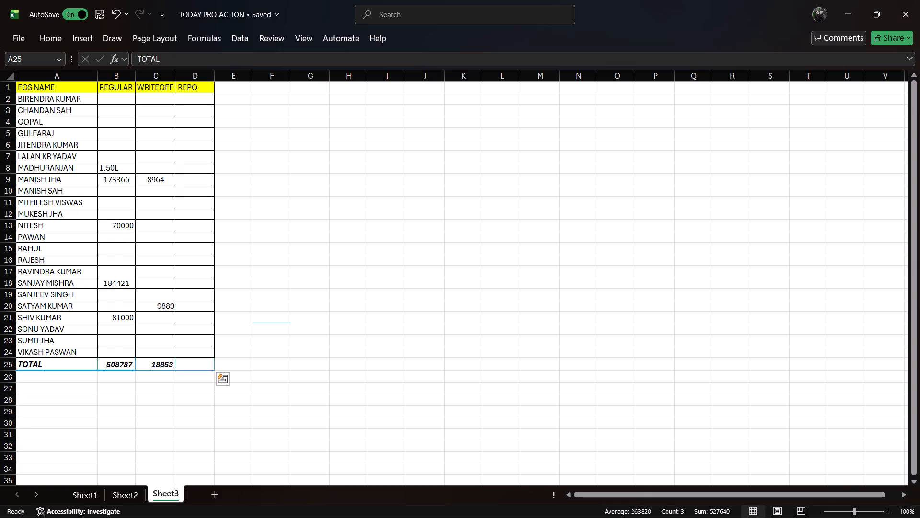
{"action": "left_click", "coordinate": [155, 370]}
{"action": "left_click", "coordinate": [196, 371]}
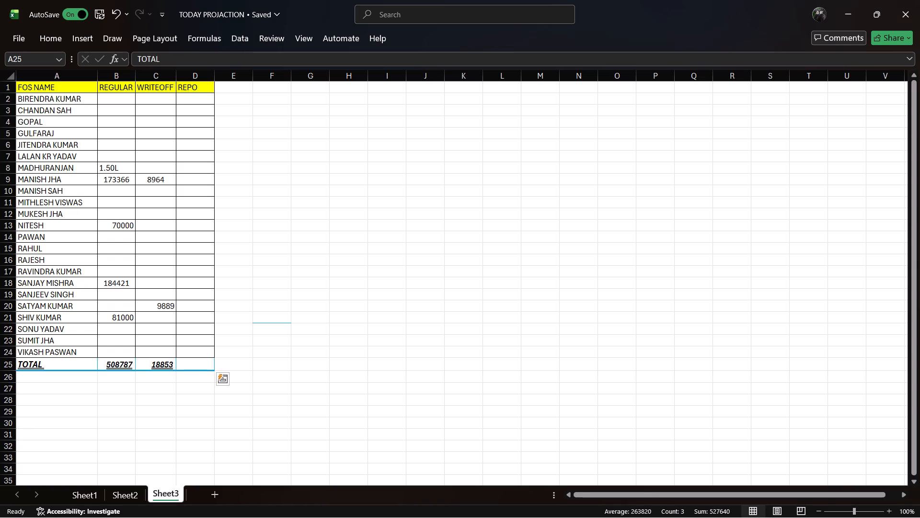
Draw thick blue vertical borders on the right edges of TOTAL row cells D25, C25, B25 and A25.
{"action": "left_click", "coordinate": [214, 365]}
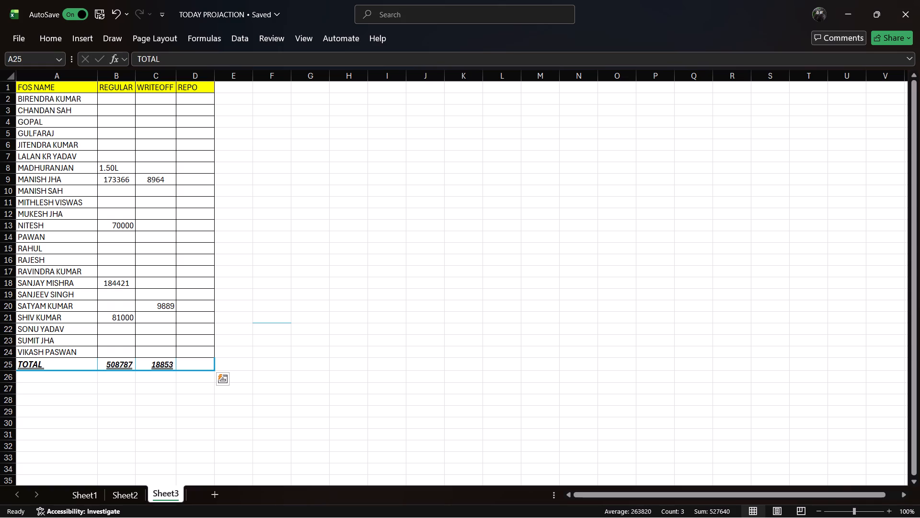
{"action": "left_click", "coordinate": [175, 365]}
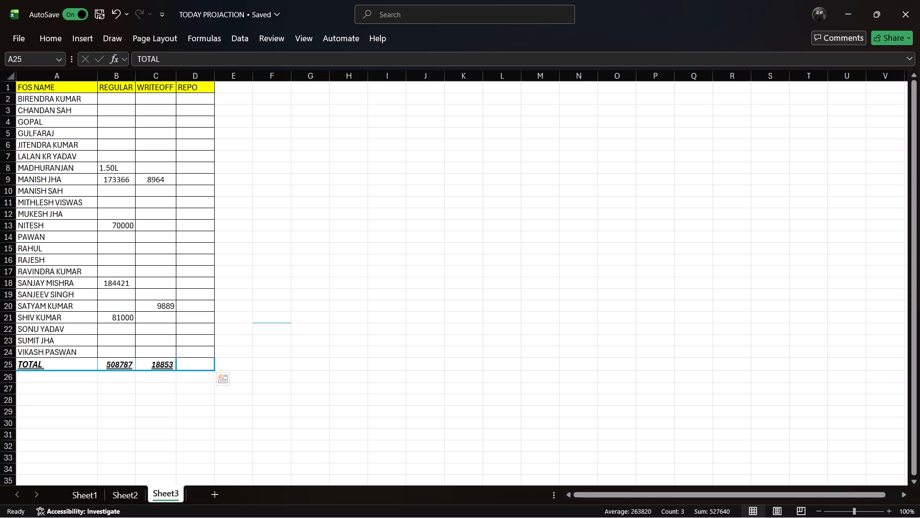
{"action": "left_click", "coordinate": [134, 362]}
{"action": "left_click", "coordinate": [96, 361]}
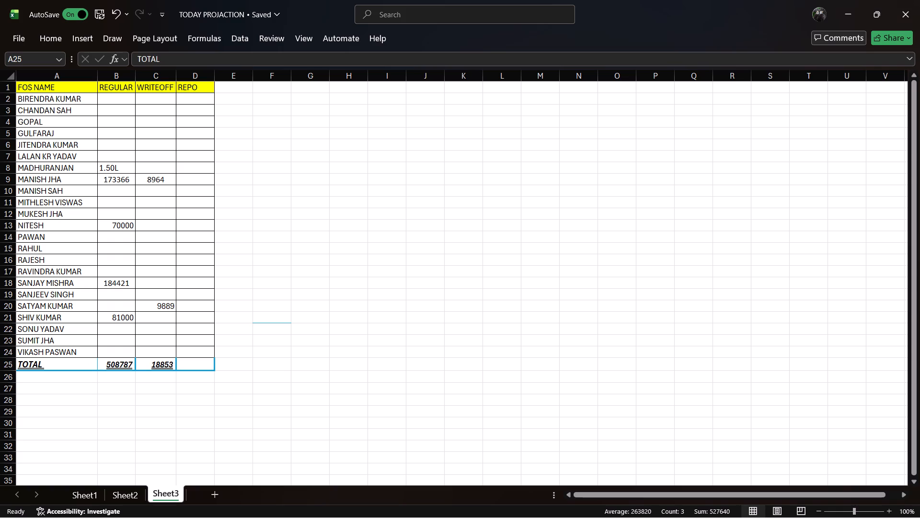
Draw thick blue borders along the top edges of TOTAL row cells A25 to D25.
{"action": "left_click", "coordinate": [85, 358]}
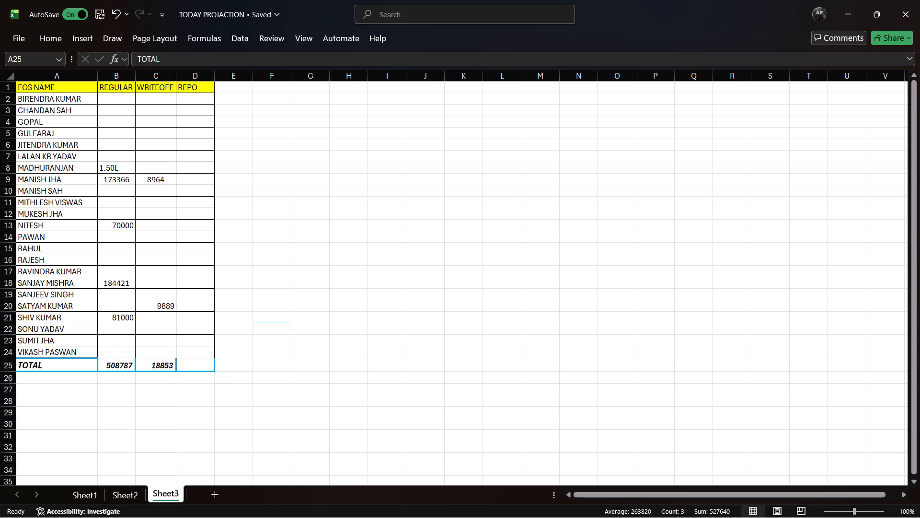
{"action": "left_click", "coordinate": [110, 359]}
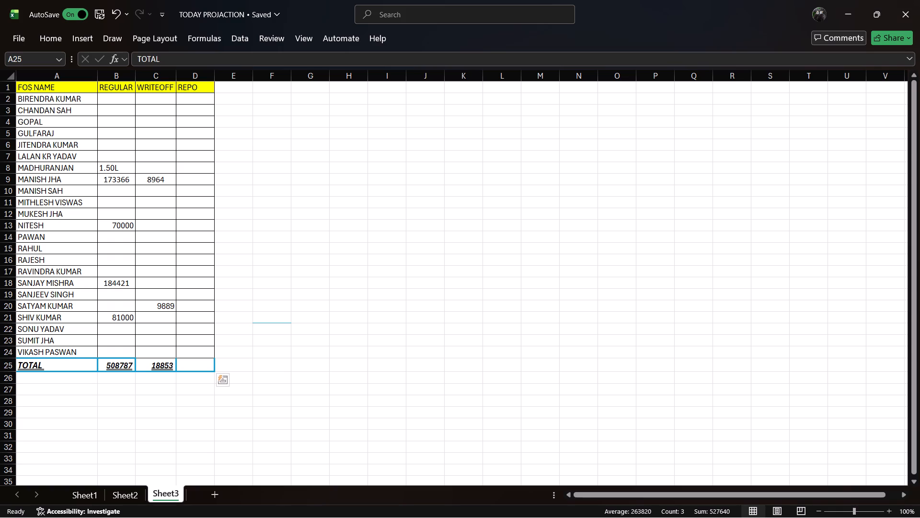
{"action": "left_click", "coordinate": [148, 358]}
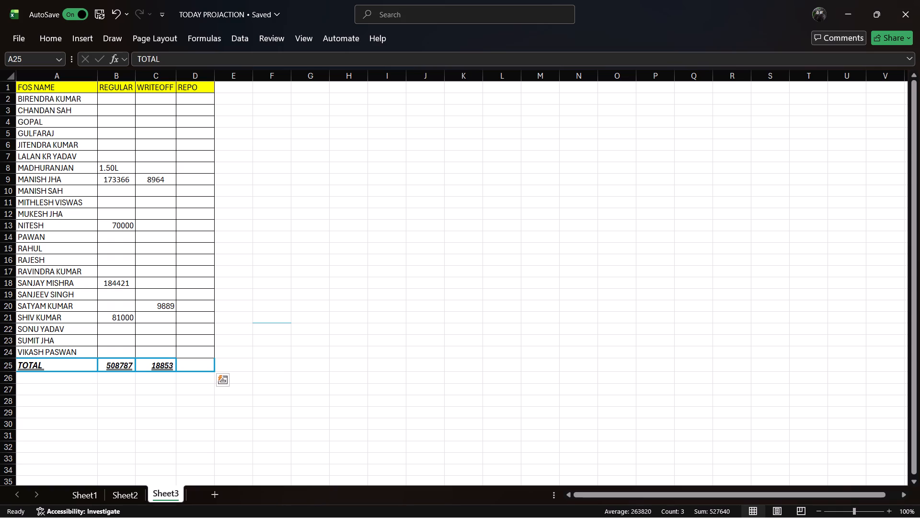
{"action": "left_click", "coordinate": [194, 357]}
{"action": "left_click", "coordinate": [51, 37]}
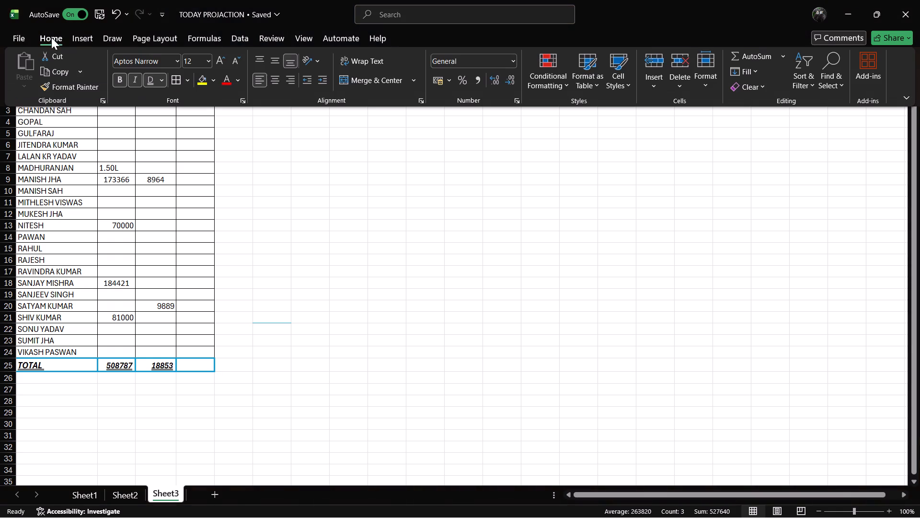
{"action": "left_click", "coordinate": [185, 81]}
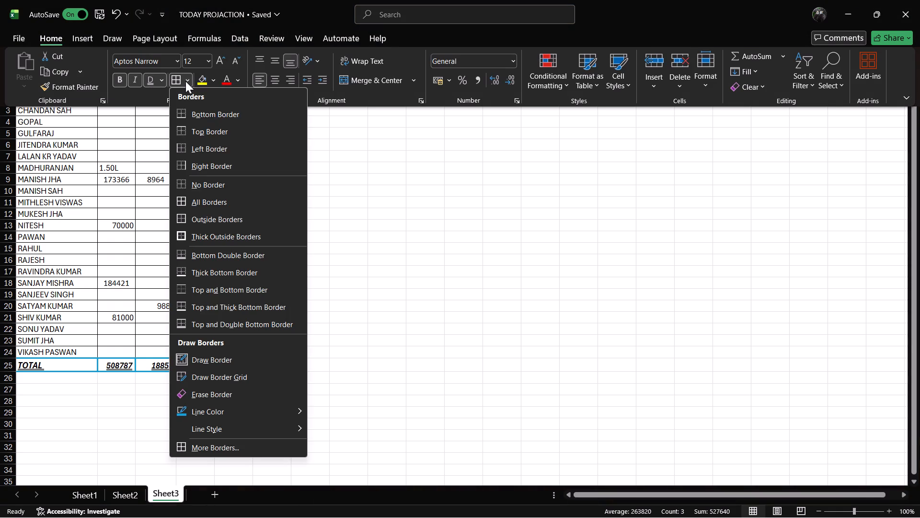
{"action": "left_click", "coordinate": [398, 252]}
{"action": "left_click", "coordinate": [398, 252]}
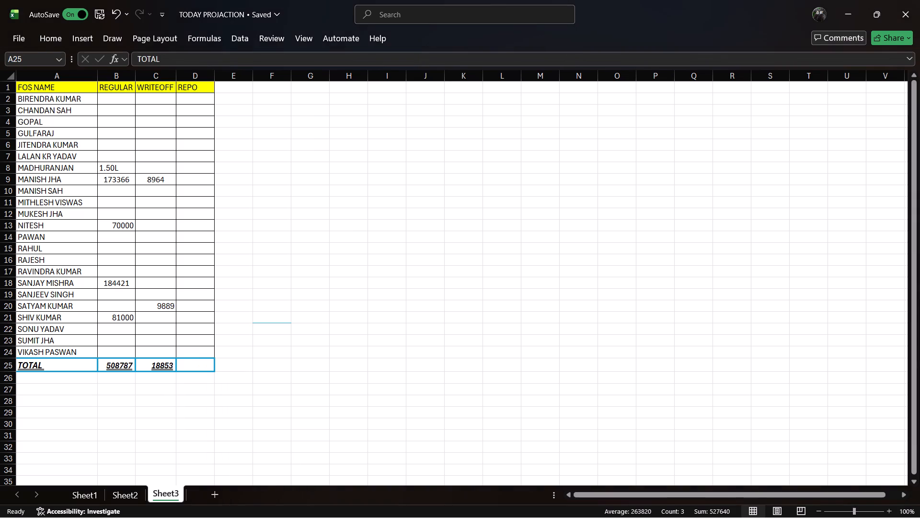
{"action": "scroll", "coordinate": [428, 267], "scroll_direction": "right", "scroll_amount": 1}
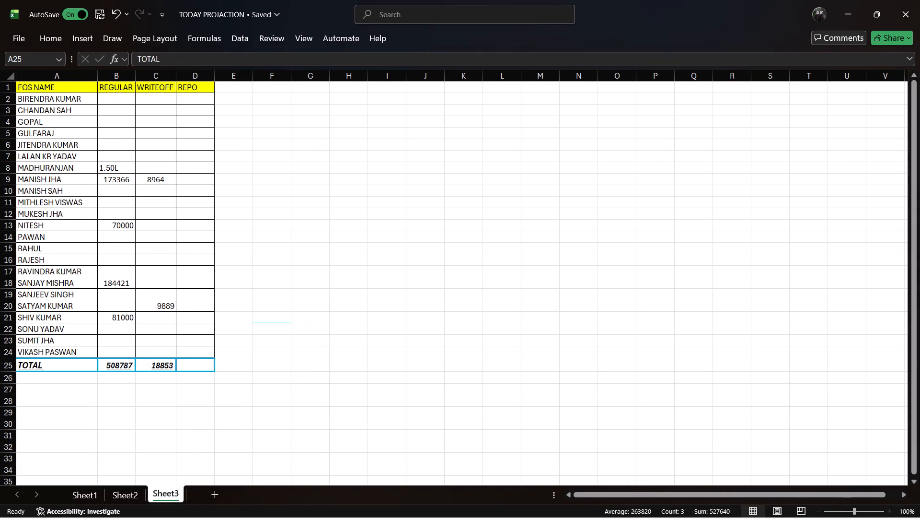
Save the workbook with the thick TOTAL row borders.
{"action": "key", "text": "ctrl+s"}
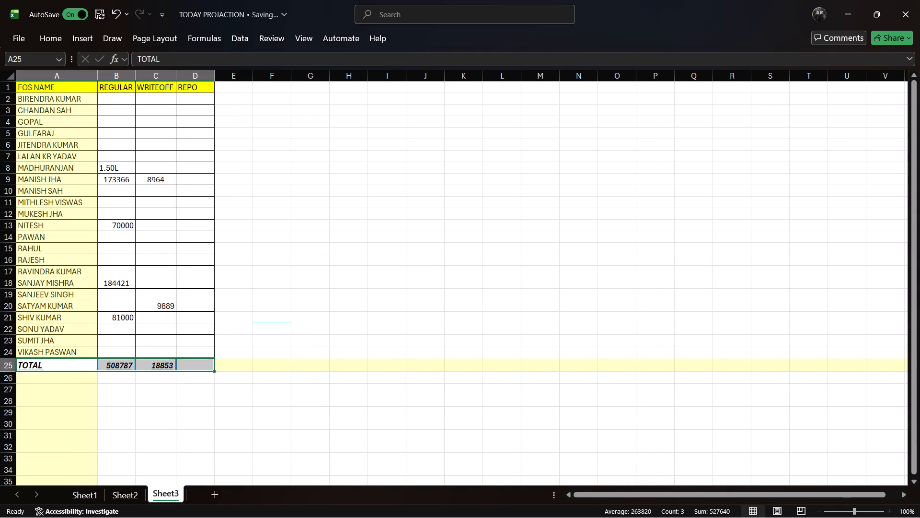
{"action": "key", "text": "ctrl+s"}
{"action": "key", "text": "ctrl+s"}
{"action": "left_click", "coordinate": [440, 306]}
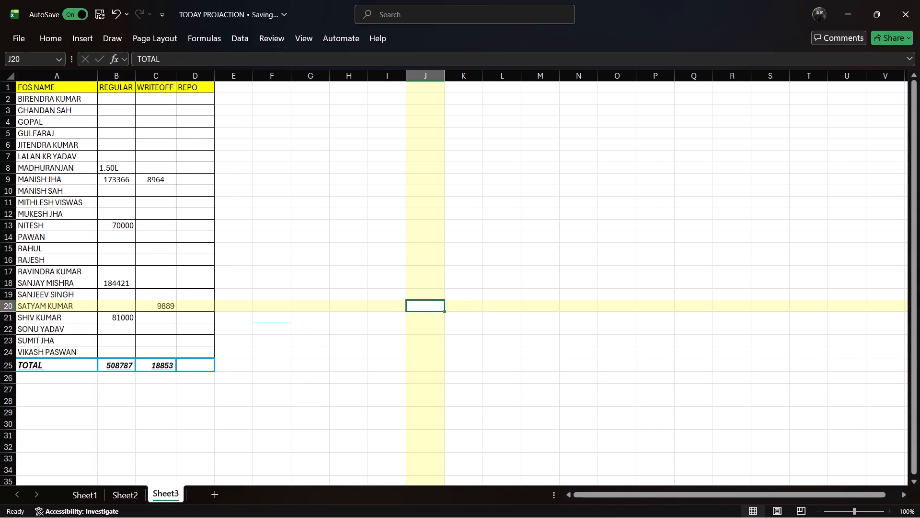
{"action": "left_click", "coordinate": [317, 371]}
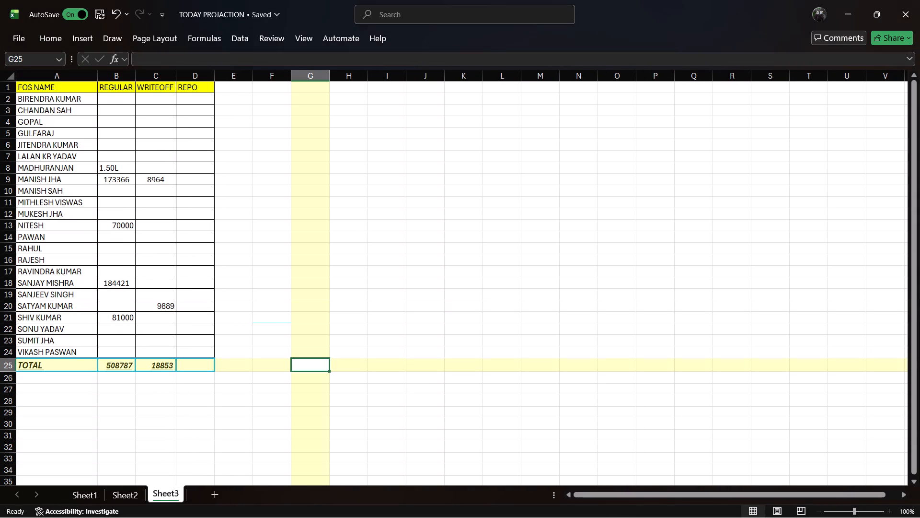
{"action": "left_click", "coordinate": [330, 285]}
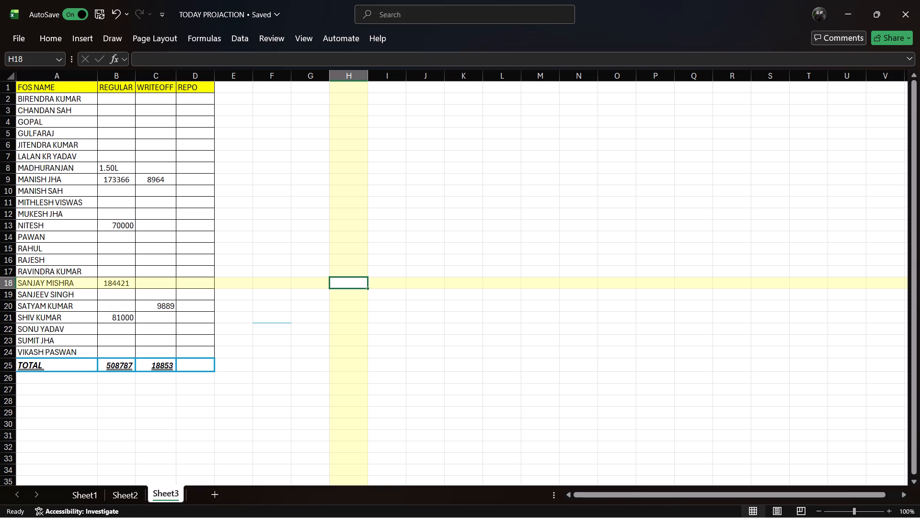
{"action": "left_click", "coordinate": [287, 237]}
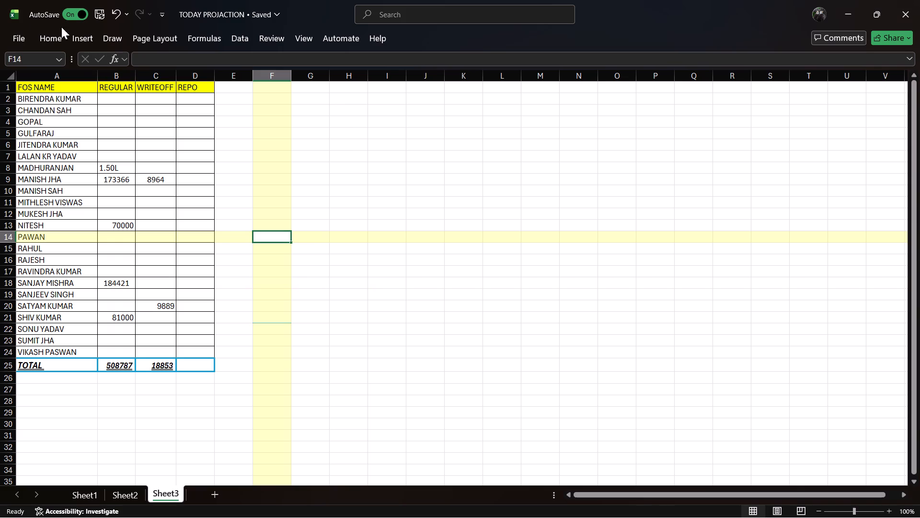
Fill the TOTAL label cell A25 with the standard dark red colour.
{"action": "left_click", "coordinate": [73, 367]}
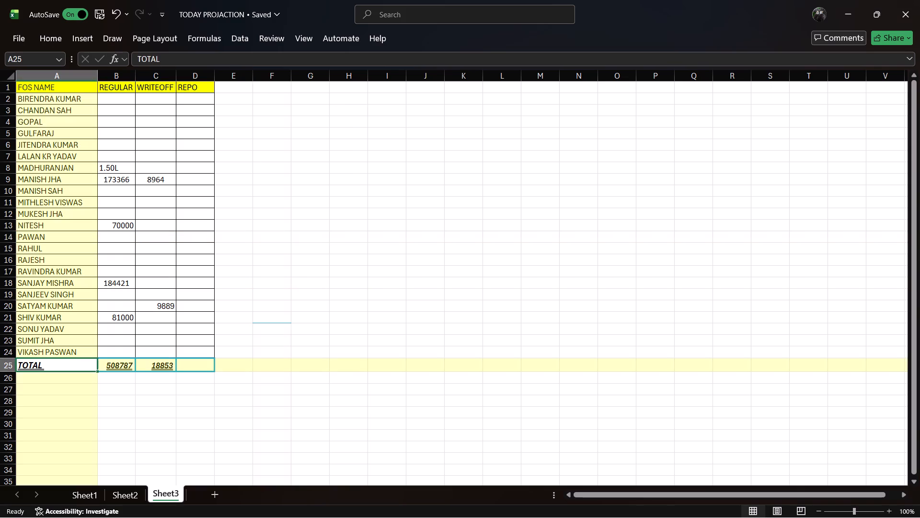
{"action": "left_click", "coordinate": [43, 39]}
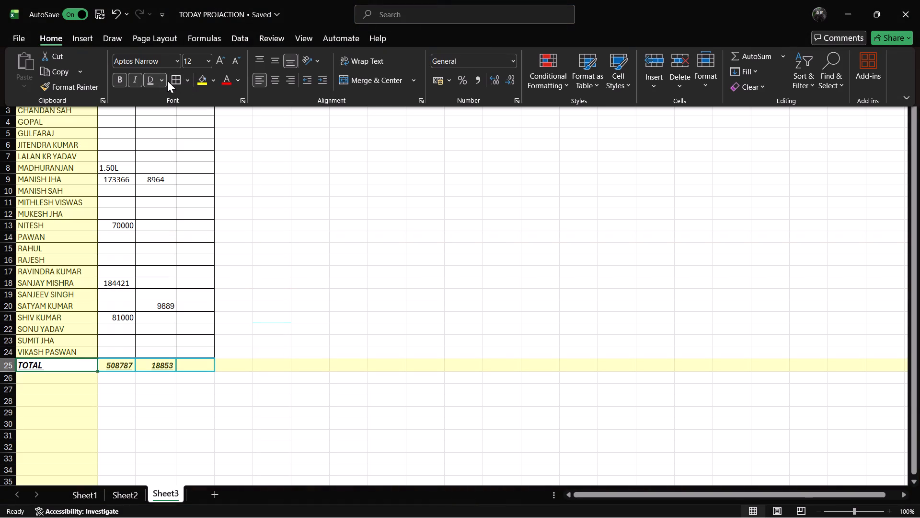
{"action": "left_click", "coordinate": [213, 82]}
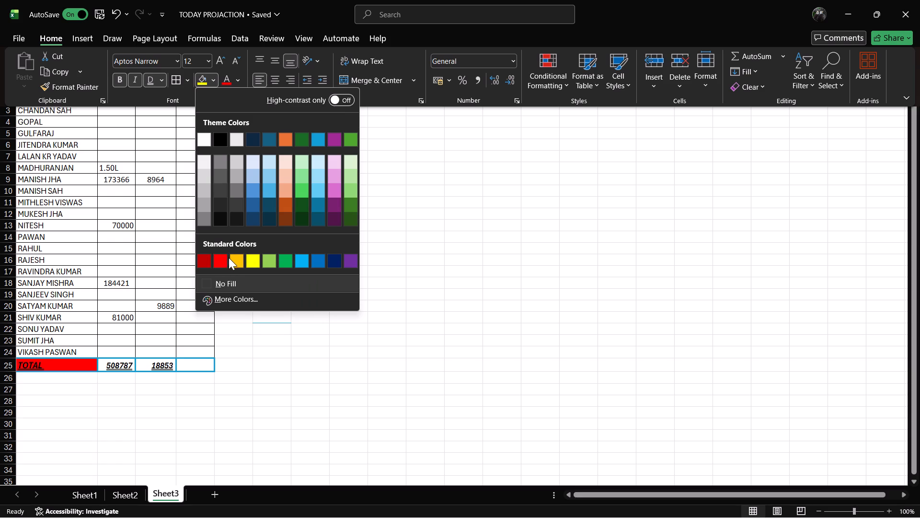
{"action": "left_click", "coordinate": [205, 260]}
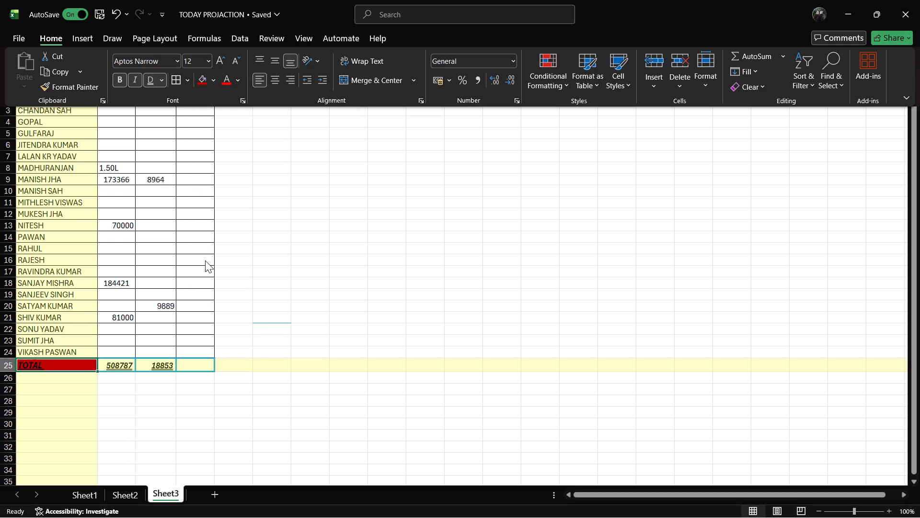
{"action": "left_click", "coordinate": [333, 326]}
{"action": "left_click", "coordinate": [333, 326]}
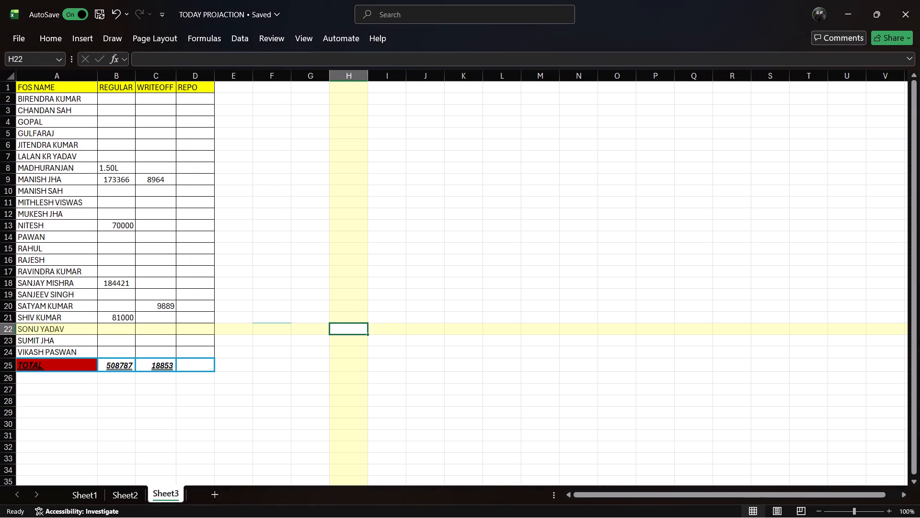
{"action": "left_click", "coordinate": [396, 263]}
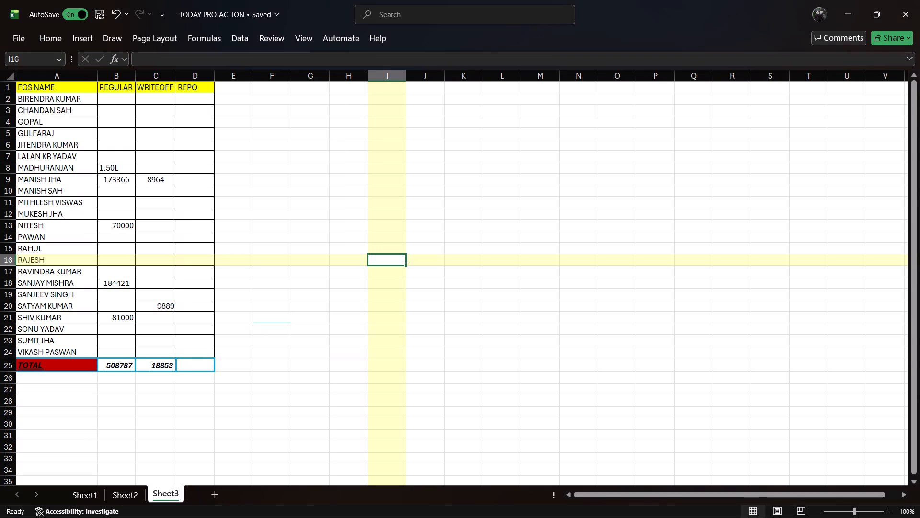
{"action": "left_click", "coordinate": [497, 293]}
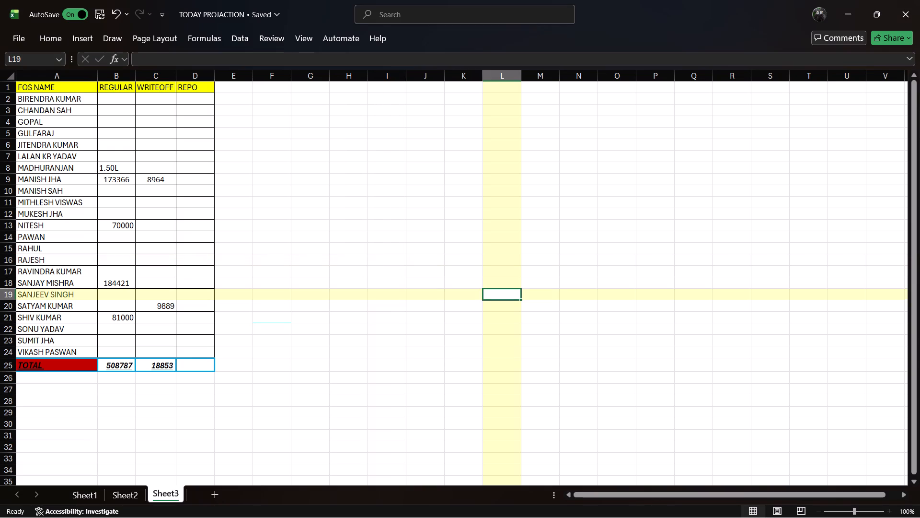
Switch to the Daily working OCTOBER 2026 workbook and reset the FOS NAME filter on 3W ALL to select all names.
{"action": "key", "text": "alt+Tab"}
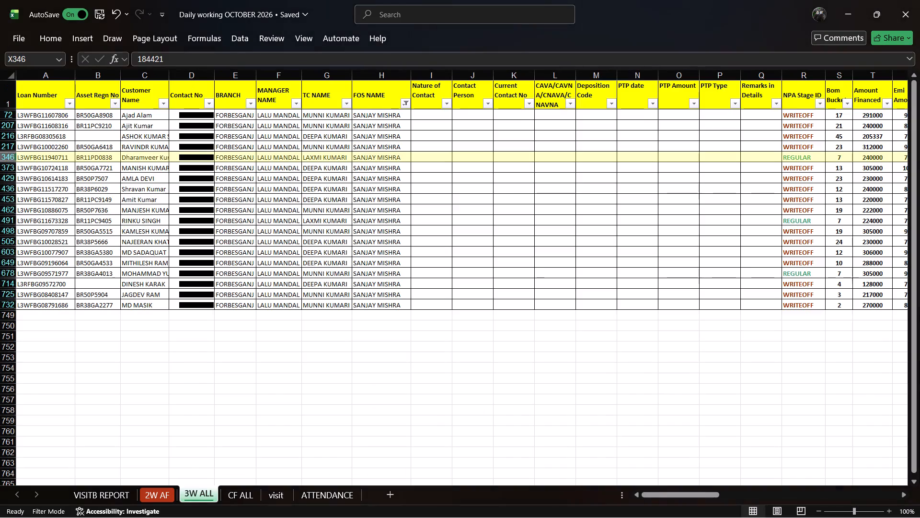
{"action": "left_click", "coordinate": [408, 100]}
{"action": "left_click", "coordinate": [308, 255]}
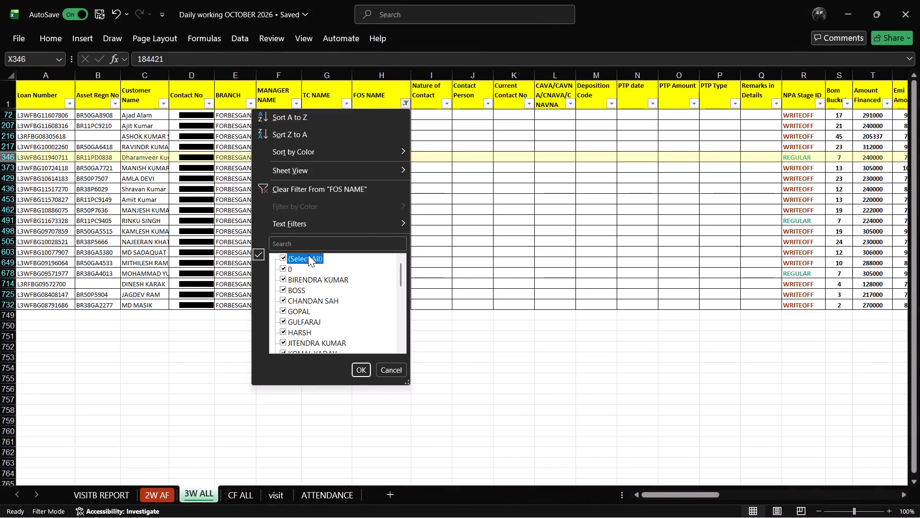
{"action": "key", "text": "Return"}
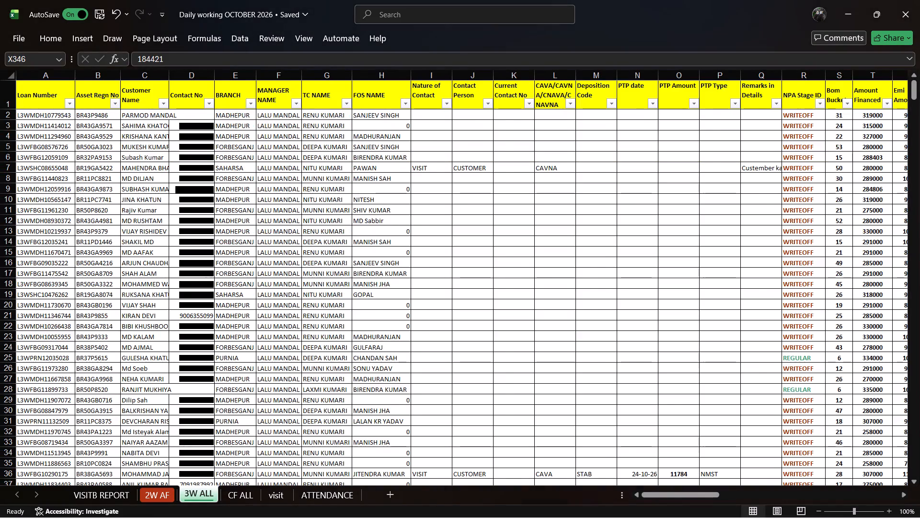
Examine the 3W ALL columns from Nature of Contact across to Agency.
{"action": "scroll", "coordinate": [438, 190], "scroll_direction": "right", "scroll_amount": 1}
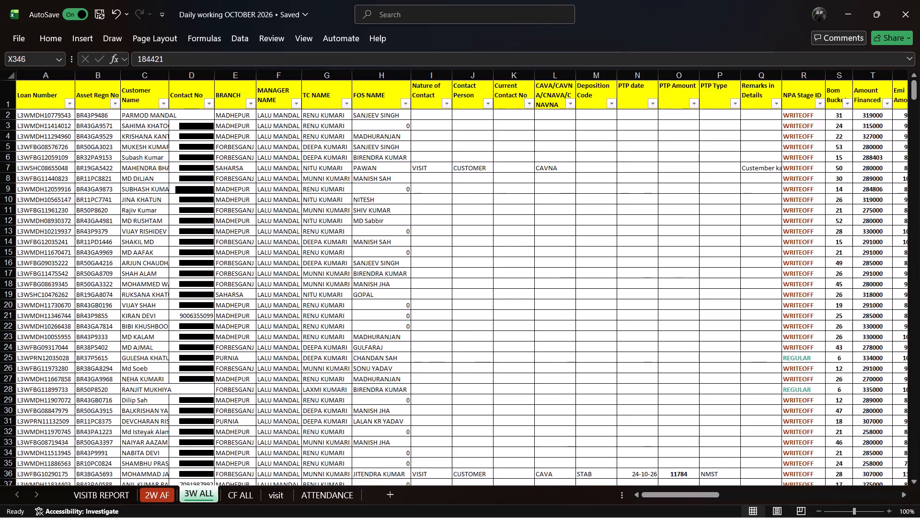
{"action": "scroll", "coordinate": [438, 190], "scroll_direction": "up", "scroll_amount": 1}
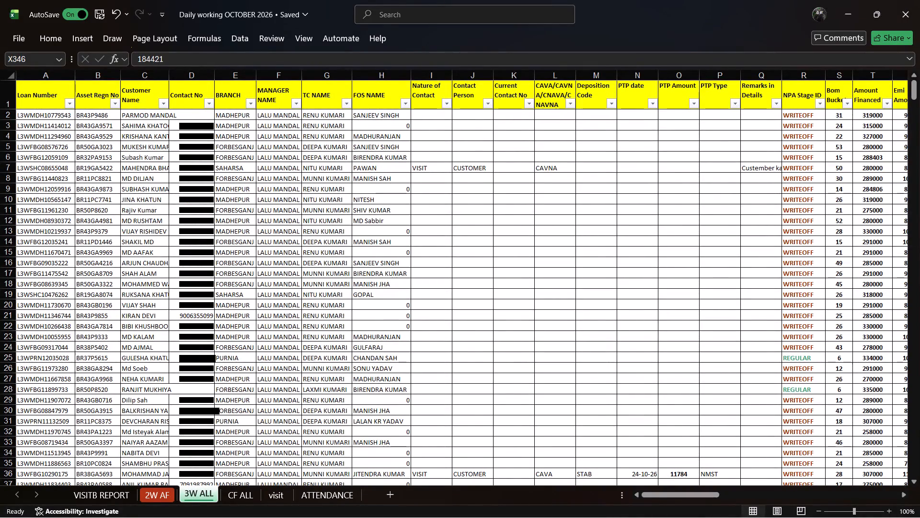
{"action": "scroll", "coordinate": [438, 190], "scroll_direction": "up", "scroll_amount": 1}
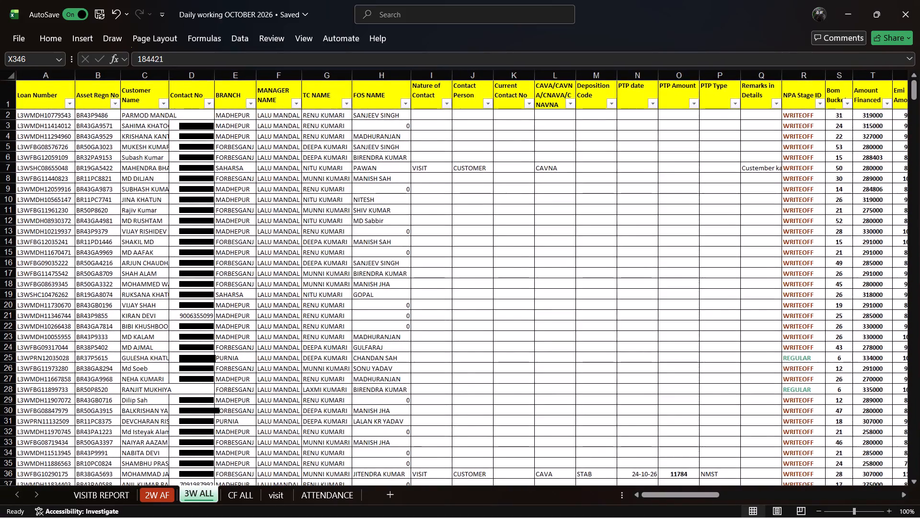
{"action": "left_click", "coordinate": [437, 116]}
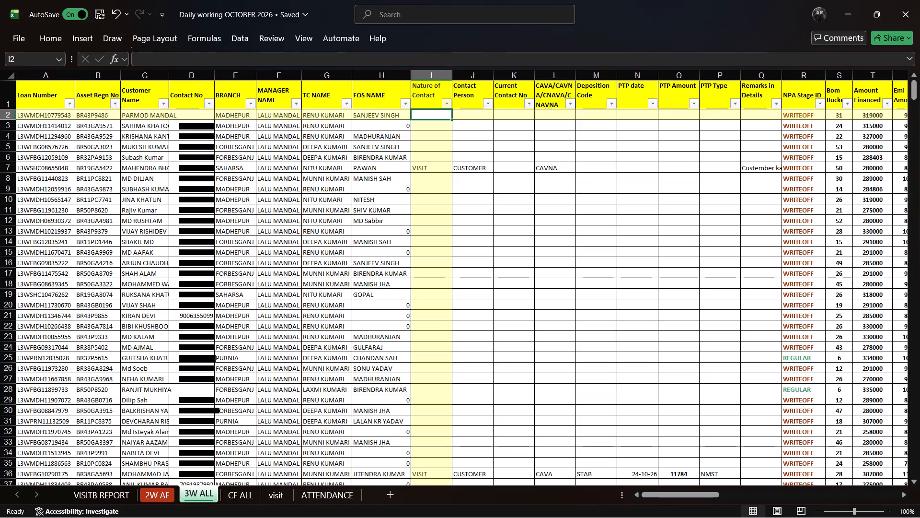
{"action": "key", "text": "ctrl+shift+Down"}
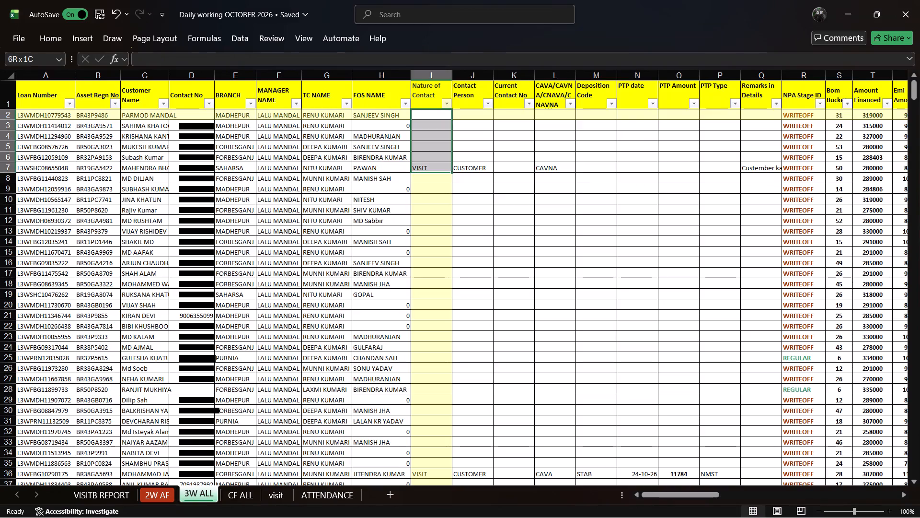
{"action": "key", "text": "ctrl+shift+Up"}
{"action": "key", "text": "ctrl+shift+Right"}
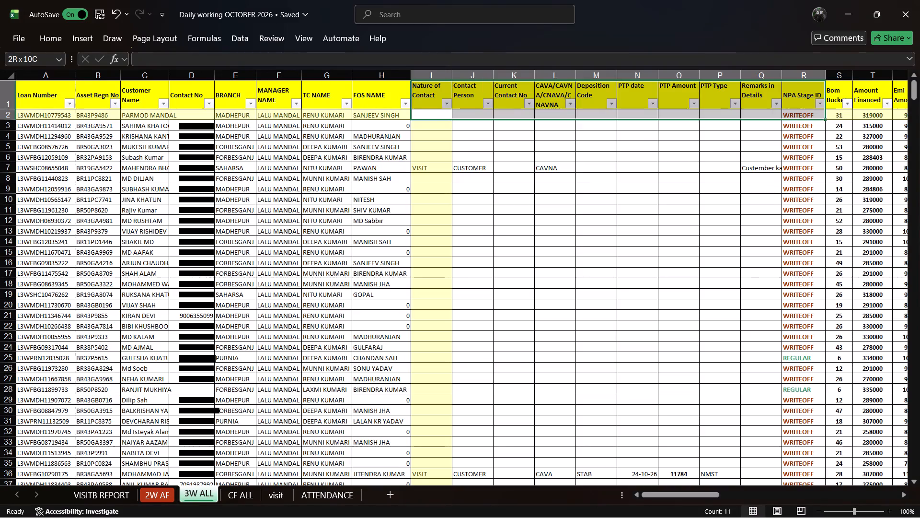
{"action": "key", "text": "ctrl+shift+Right"}
{"action": "key", "text": "ctrl+shift+Right"}
{"action": "key", "text": "ctrl+shift+Right"}
{"action": "key", "text": "ctrl+shift+Right"}
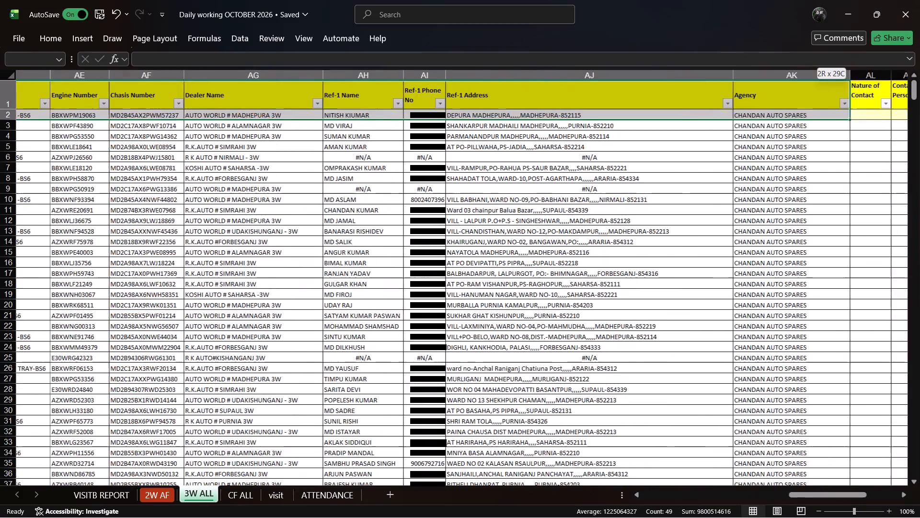
{"action": "key", "text": "ctrl+shift+Left"}
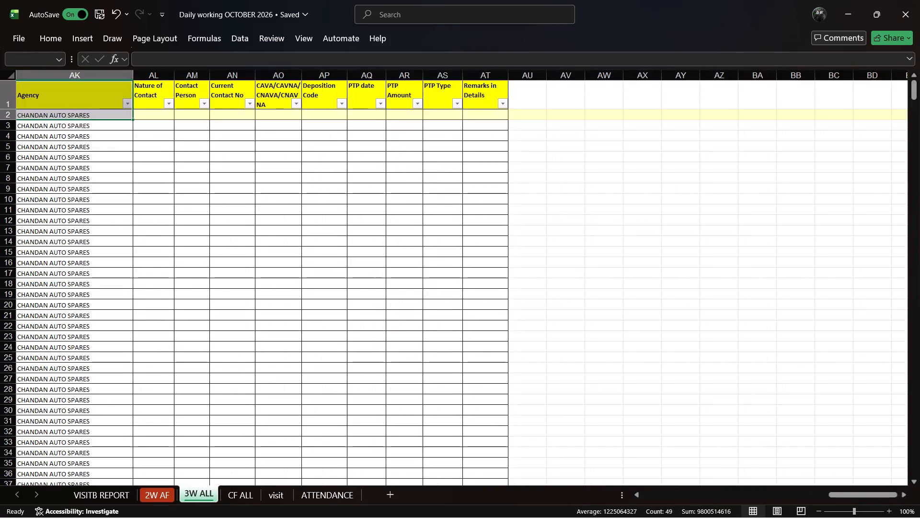
{"action": "key", "text": "ctrl+shift+Left"}
{"action": "key", "text": "ctrl+shift+Left"}
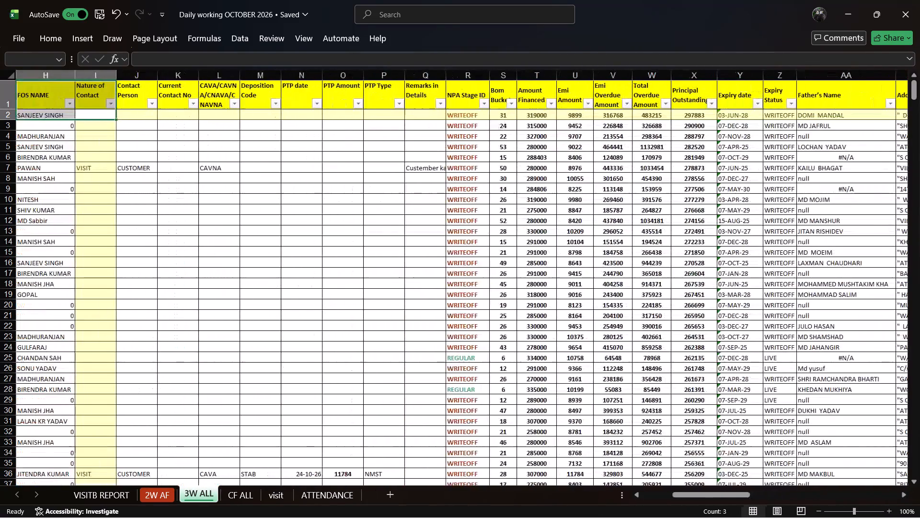
{"action": "left_click", "coordinate": [235, 244]}
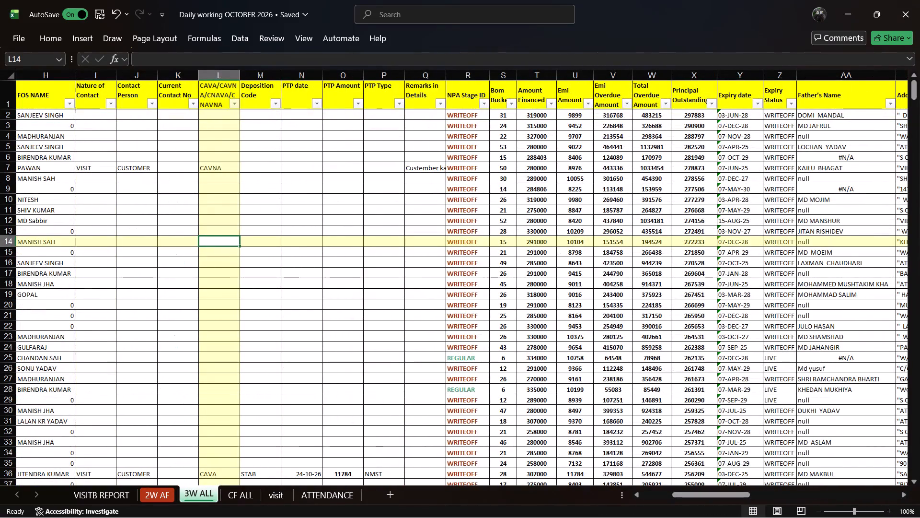
Examine the PTP date and PTP Amount entries down the 3W ALL sheet.
{"action": "left_click", "coordinate": [310, 87]}
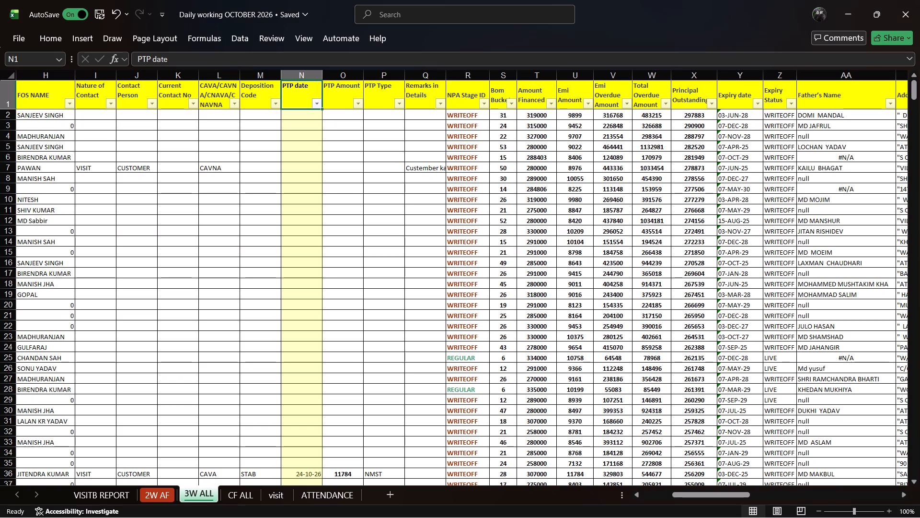
{"action": "key", "text": "shift+Down"}
{"action": "key", "text": "ctrl+shift+Down"}
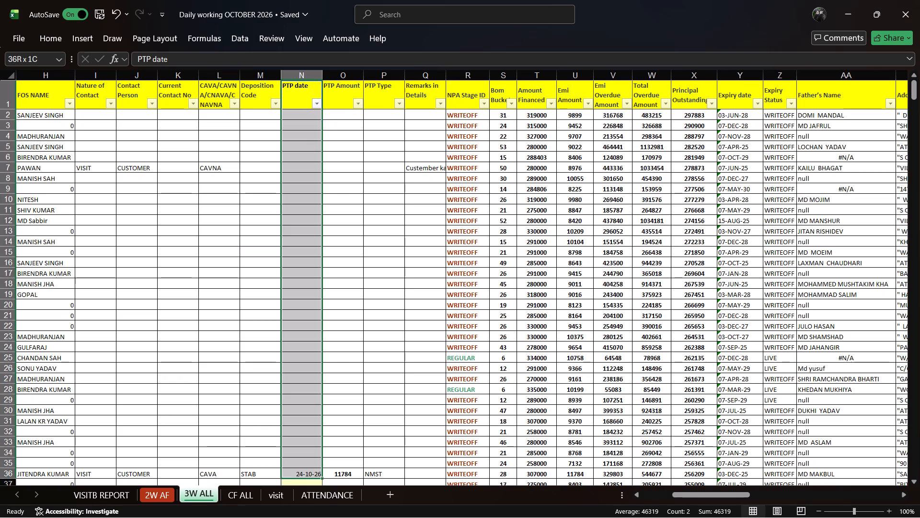
{"action": "scroll", "coordinate": [408, 277], "scroll_direction": "down", "scroll_amount": 2}
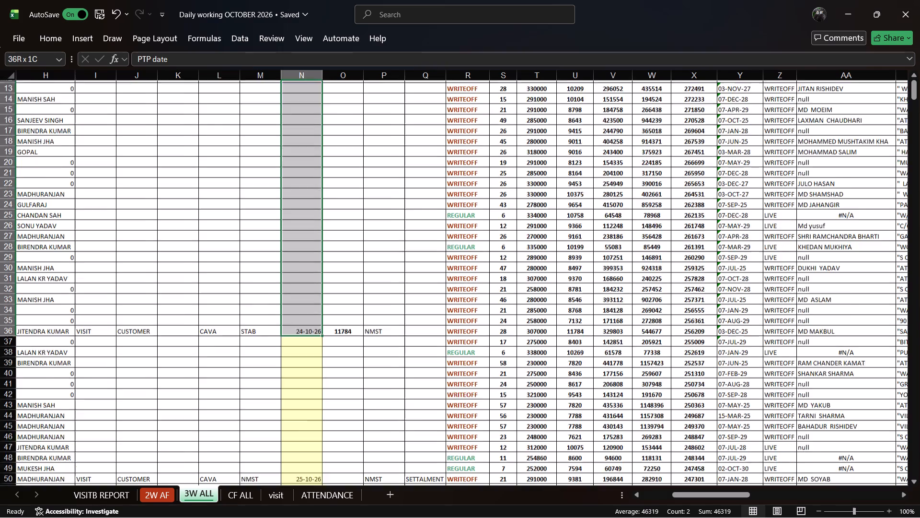
{"action": "scroll", "coordinate": [408, 277], "scroll_direction": "down", "scroll_amount": 2}
{"action": "left_click", "coordinate": [352, 270]}
{"action": "scroll", "coordinate": [352, 270], "scroll_direction": "up", "scroll_amount": 2}
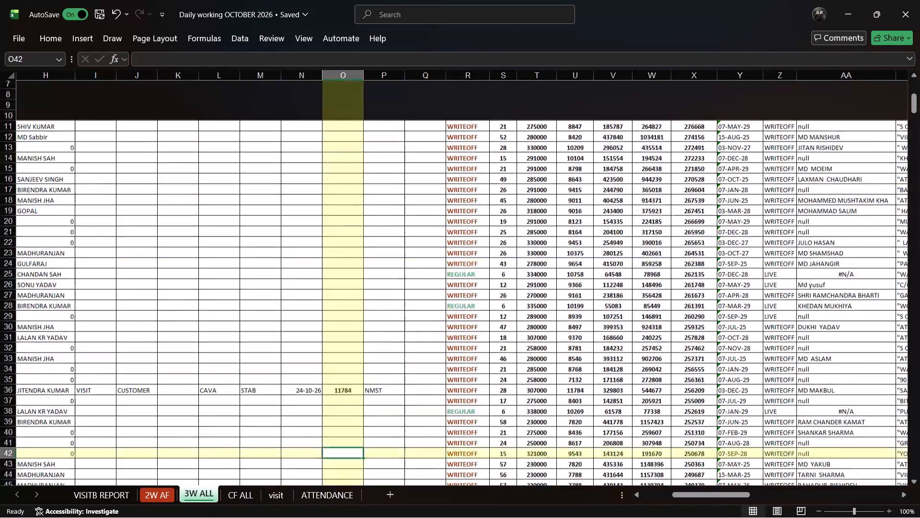
{"action": "scroll", "coordinate": [352, 270], "scroll_direction": "right", "scroll_amount": 2}
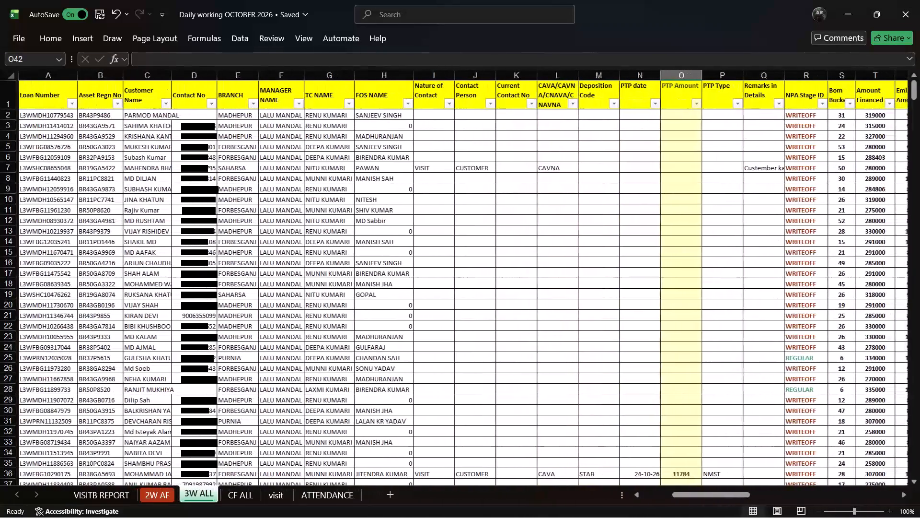
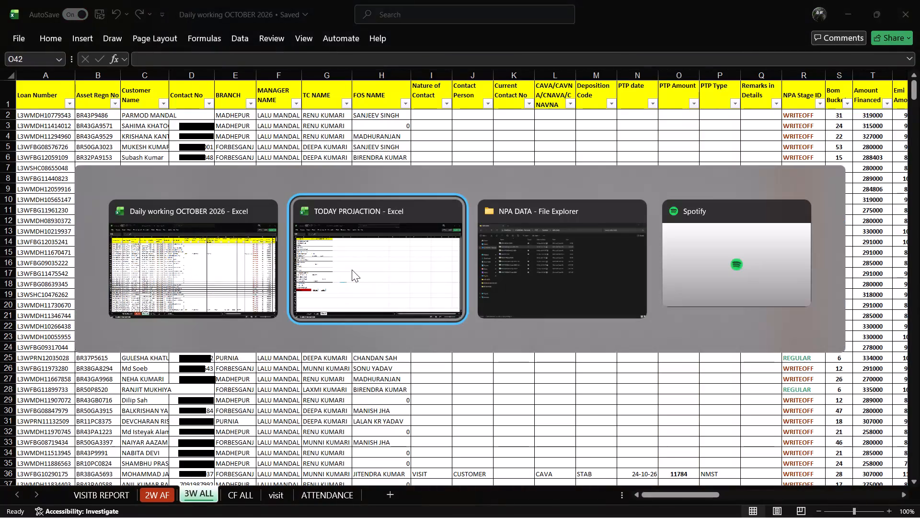
Leave the Daily working OCTOBER 2026 workbook by way of the NPA DATA folder window and launch Google Chrome.
{"action": "key", "text": "alt+Right"}
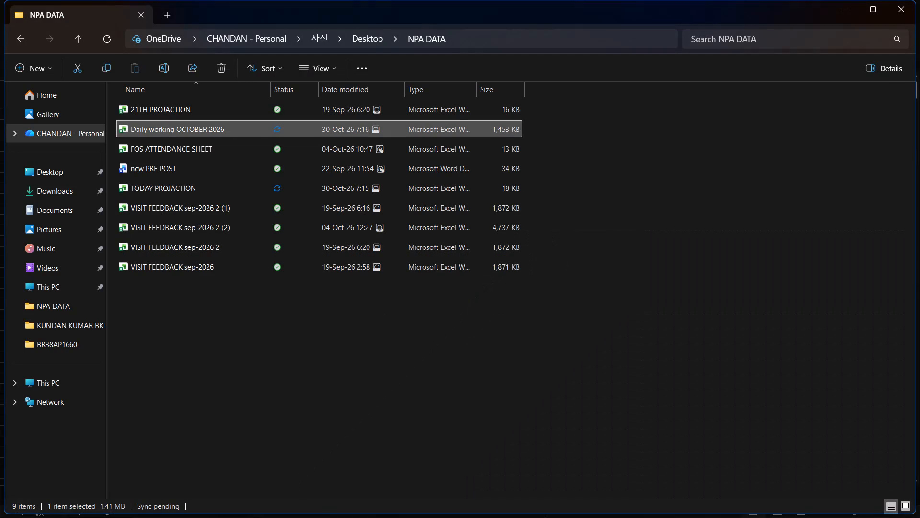
{"action": "left_click", "coordinate": [491, 505]}
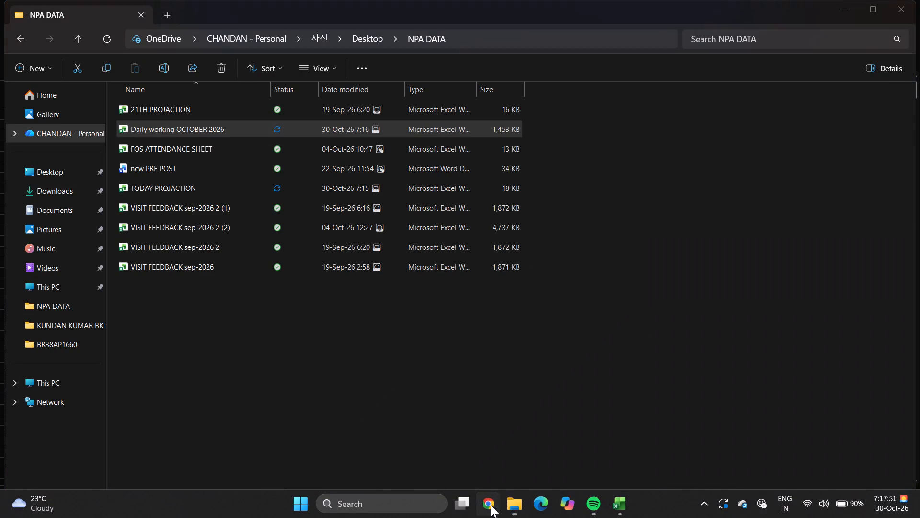
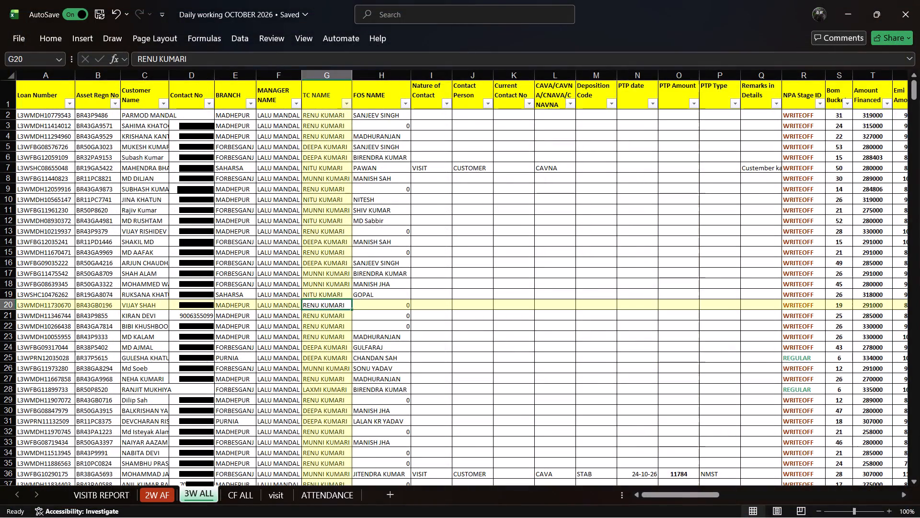
Switch to the TODAY PROJACTION workbook and look over the FOS NAME projection table and its TOTAL row on Sheet3.
{"action": "key", "text": "alt+Tab"}
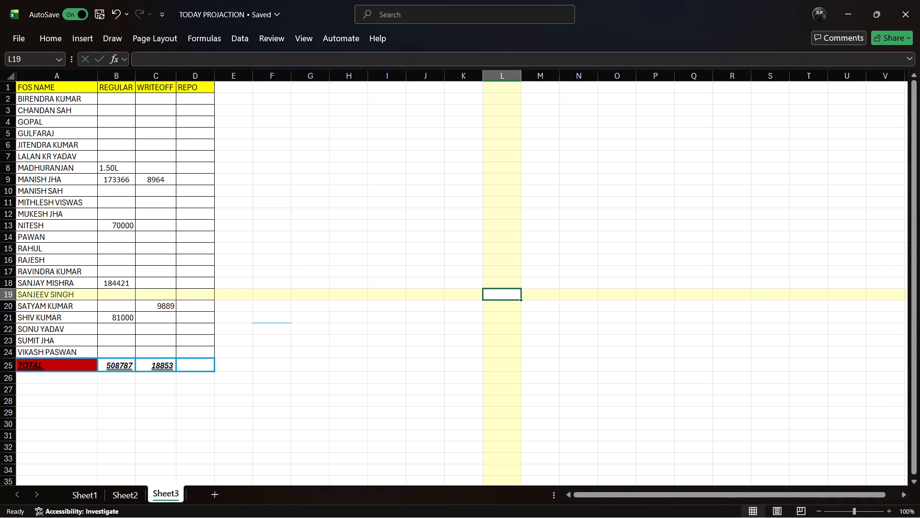
{"action": "left_click", "coordinate": [242, 245]}
{"action": "left_click", "coordinate": [475, 235]}
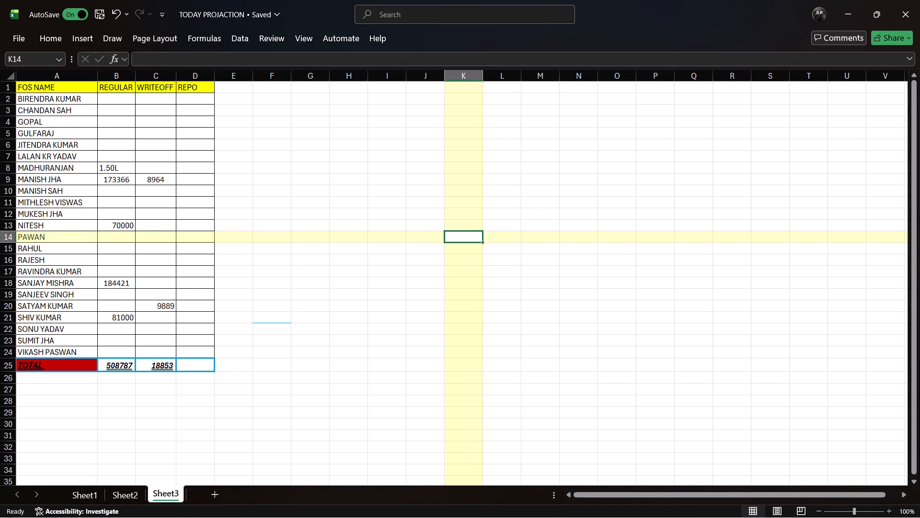
{"action": "left_click", "coordinate": [156, 372]}
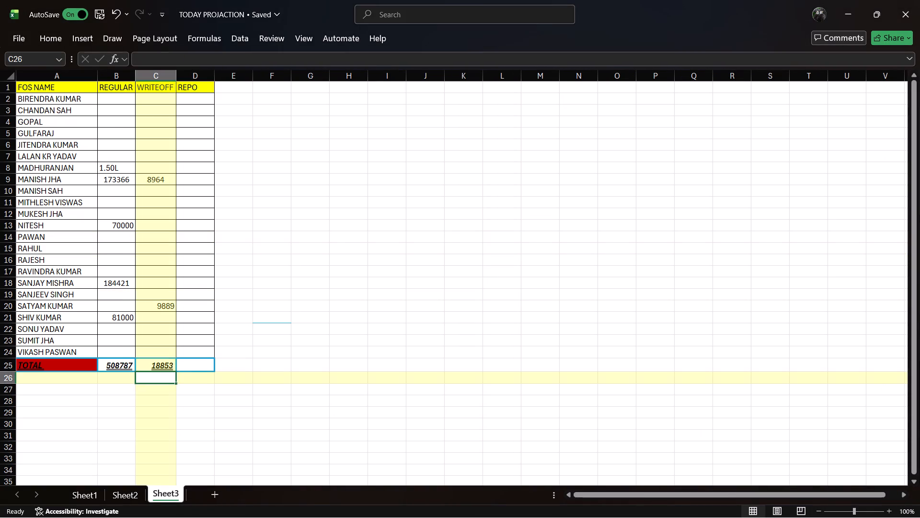
{"action": "left_click", "coordinate": [355, 214]}
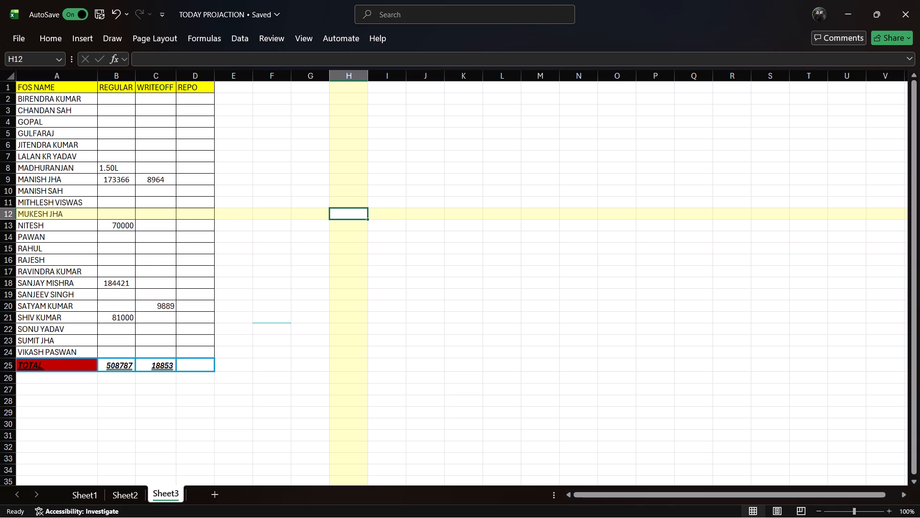